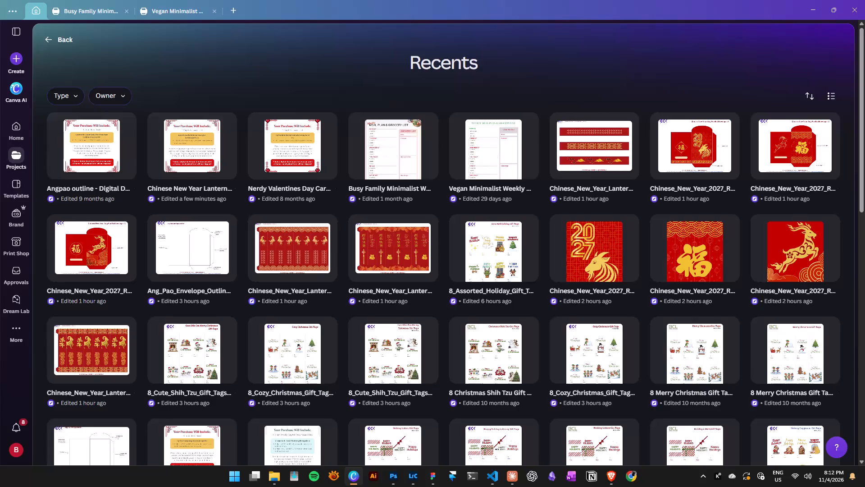
Browse the recent designs, from the newest down to those edited about 7 to 8 months ago.
scroll(180, 329, "down", 4)
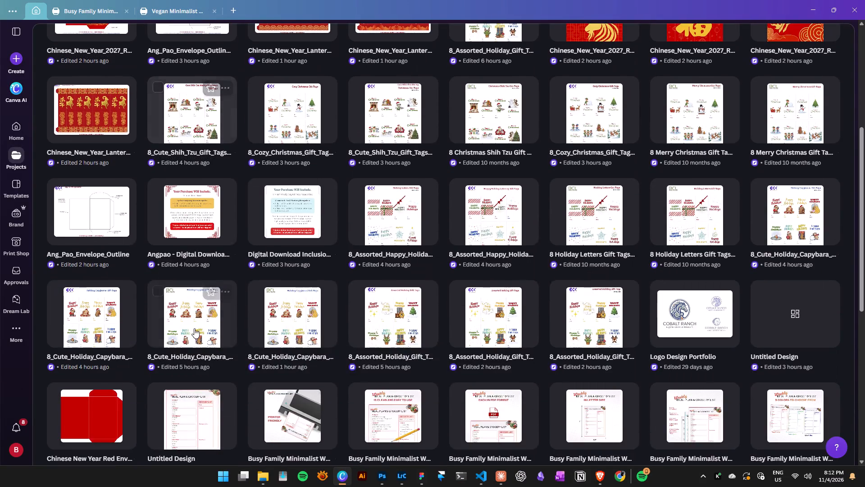
scroll(231, 329, "down", 4)
scroll(275, 315, "down", 2)
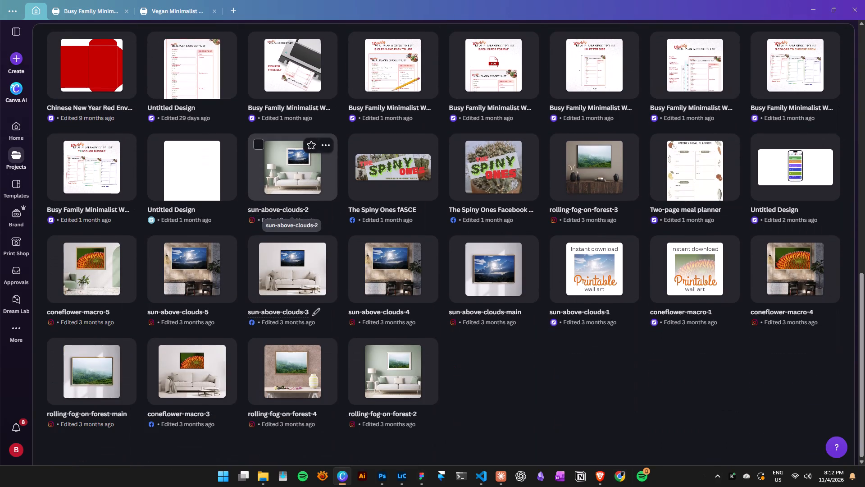
scroll(277, 317, "down", 2)
scroll(383, 299, "down", 3)
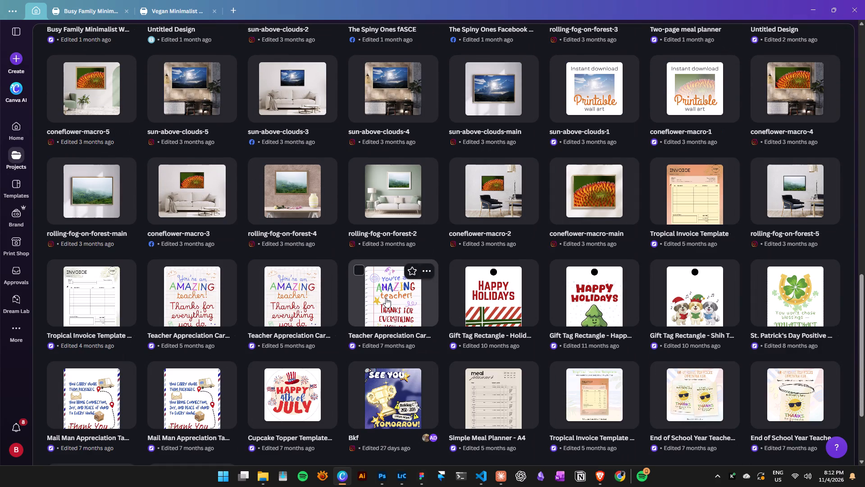
scroll(479, 286, "down", 3)
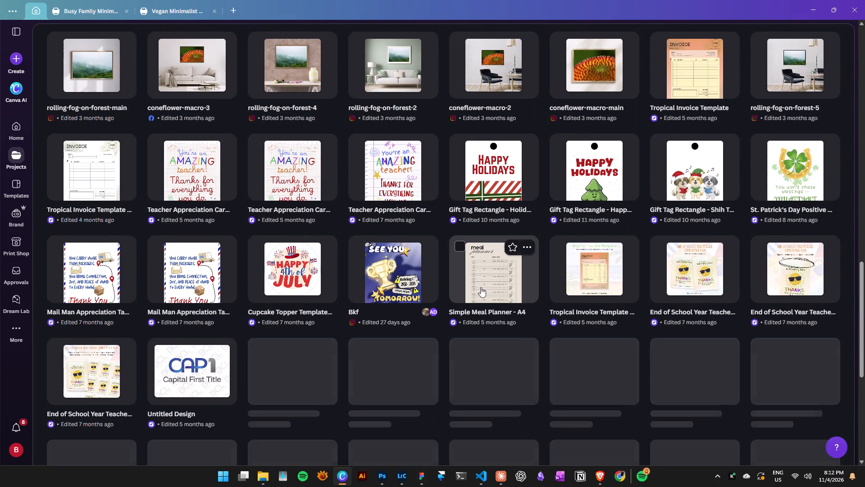
scroll(485, 294, "down", 1)
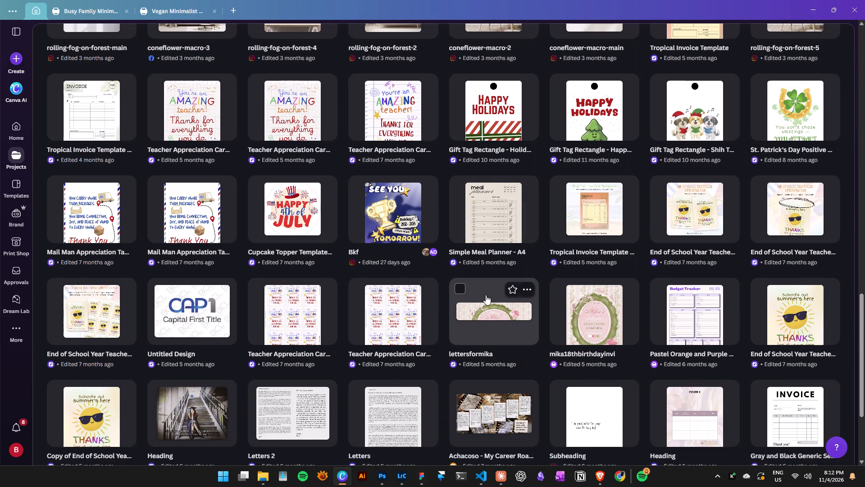
scroll(492, 303, "down", 3)
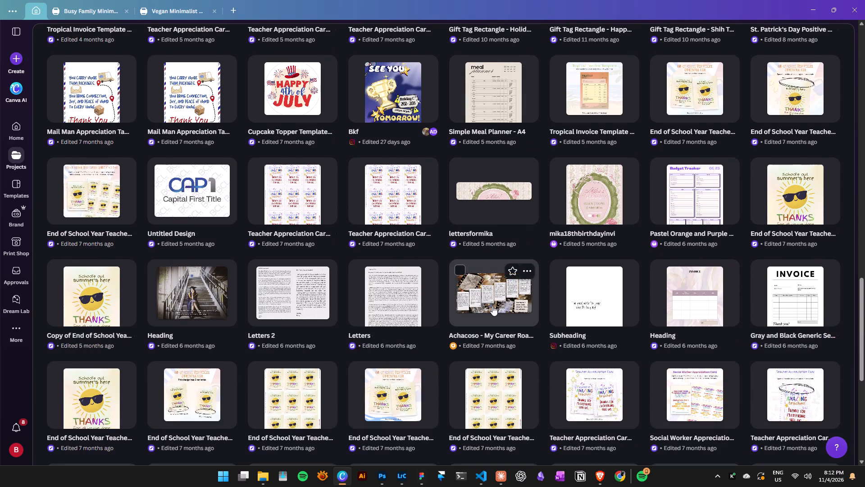
scroll(492, 306, "down", 2)
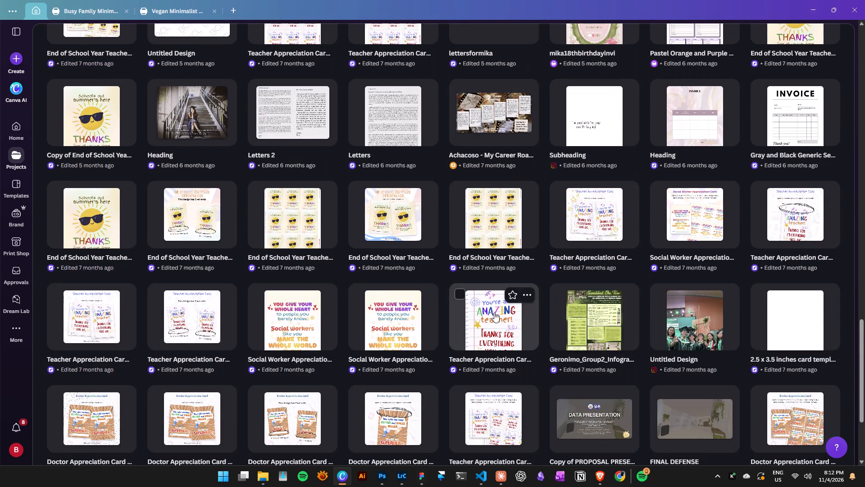
scroll(494, 312, "down", 5)
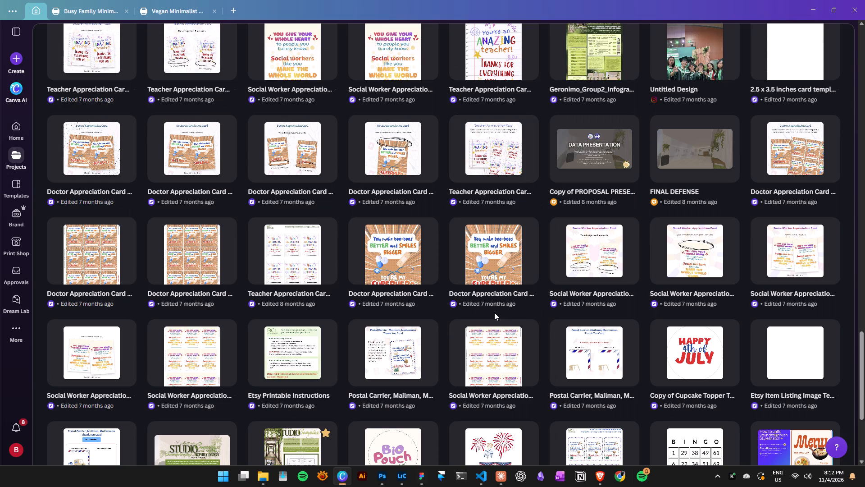
scroll(494, 312, "down", 2)
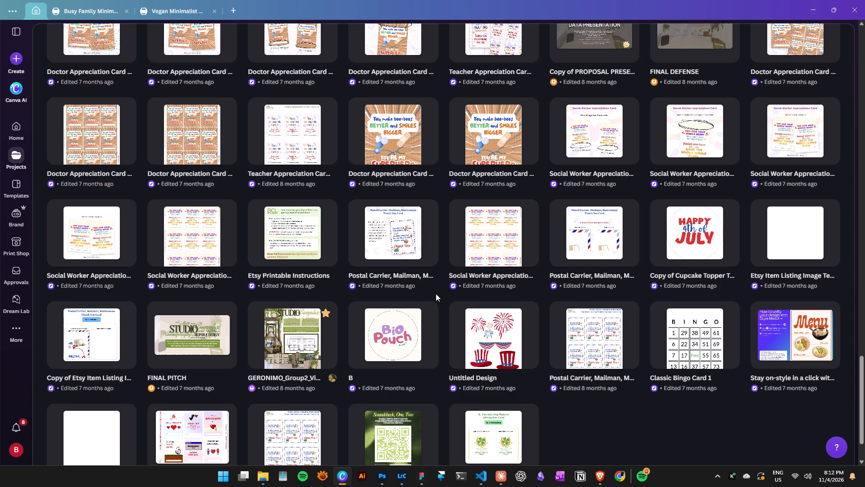
scroll(458, 294, "up", 1)
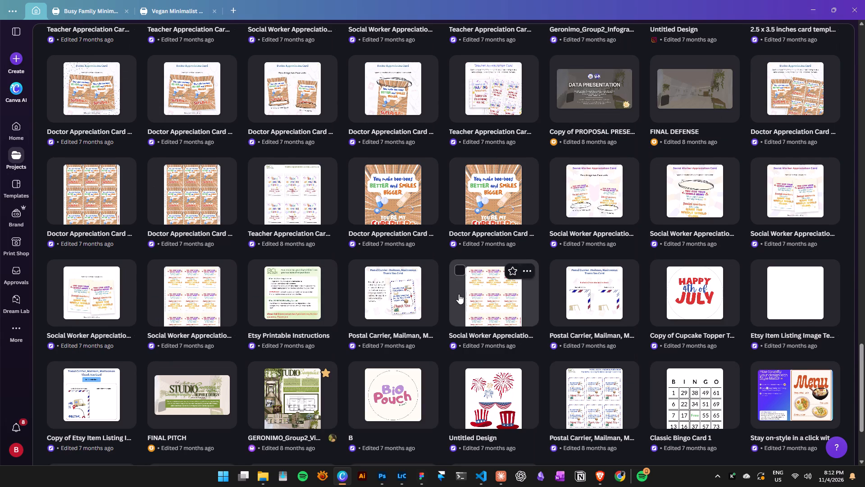
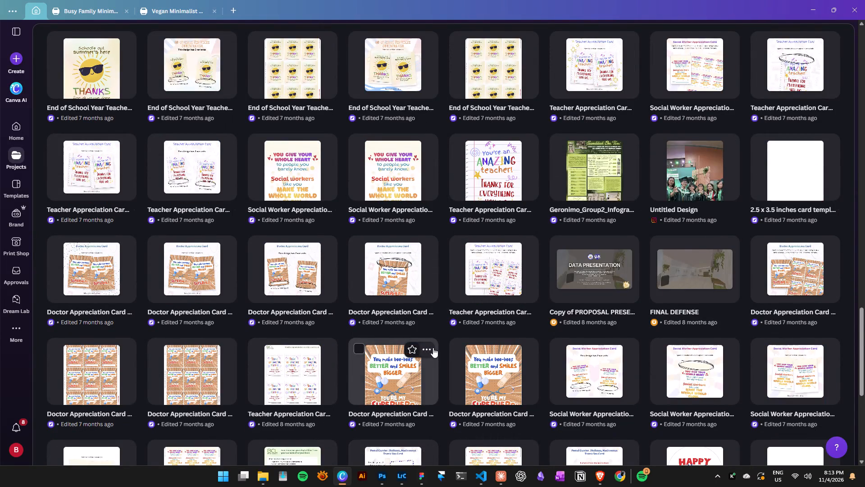
Look back through the recent designs toward the newer ones and check the available actions for the Two-page meal planner.
scroll(433, 348, "up", 8)
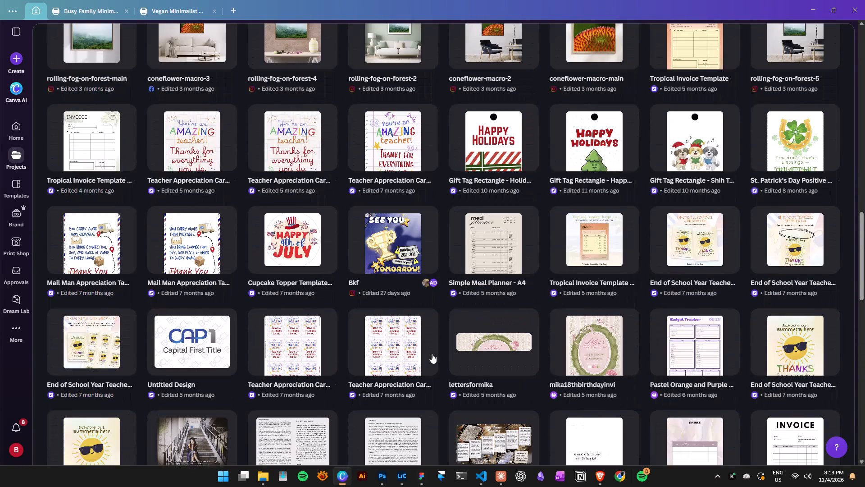
scroll(432, 354, "up", 3)
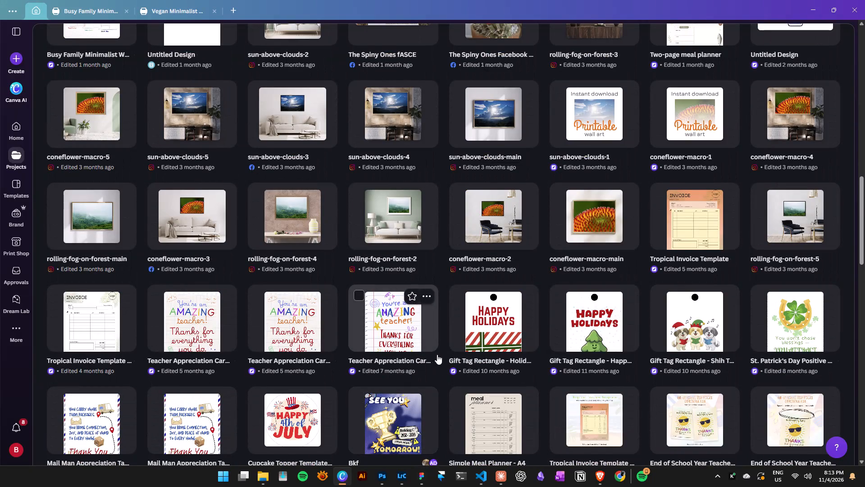
scroll(459, 353, "up", 5)
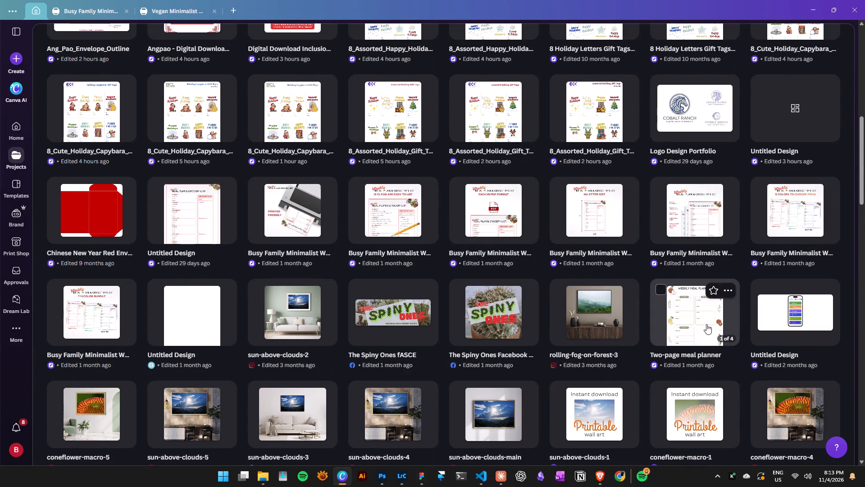
left_click(728, 289)
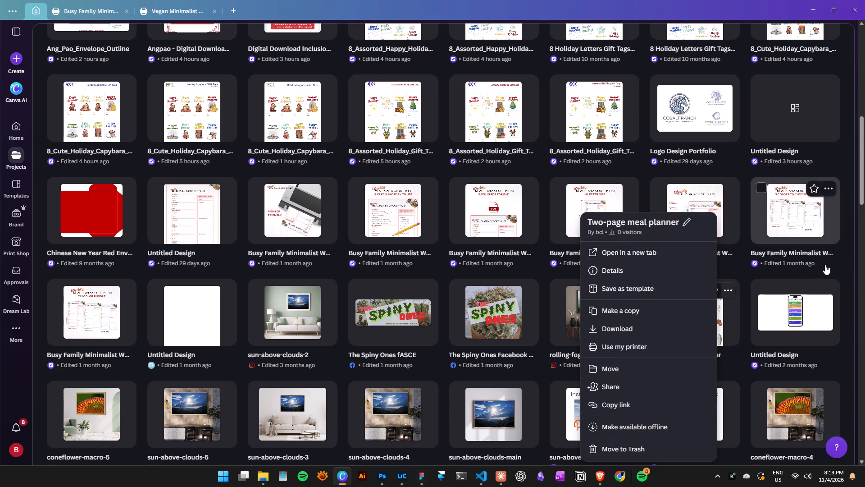
left_click(848, 262)
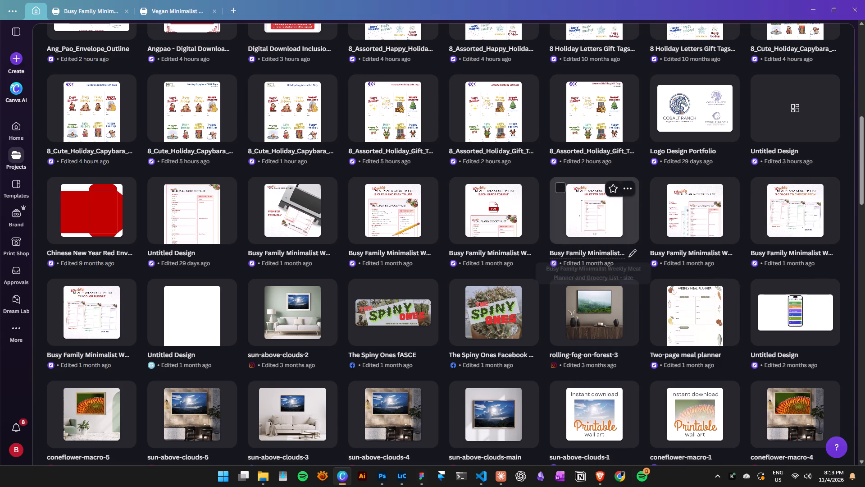
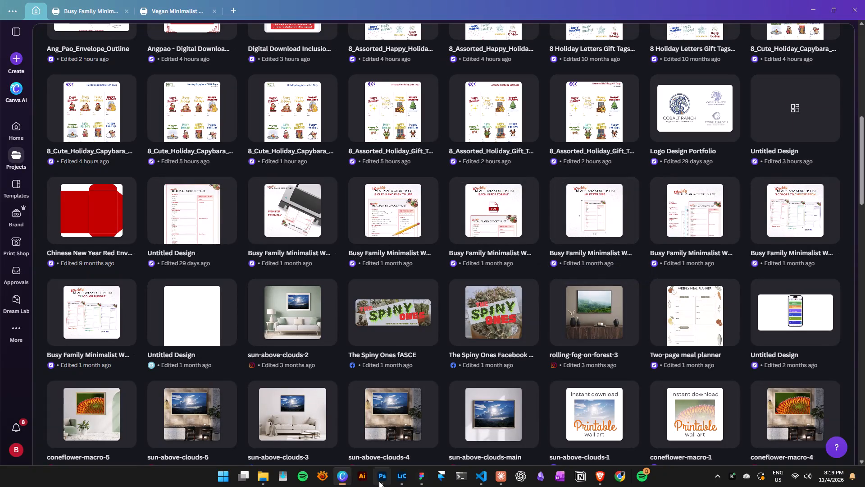
Switch to File Explorer and look through the gift tag sheets, mockups and illustrations in the Etsy Gift Tags folder.
left_click(267, 477)
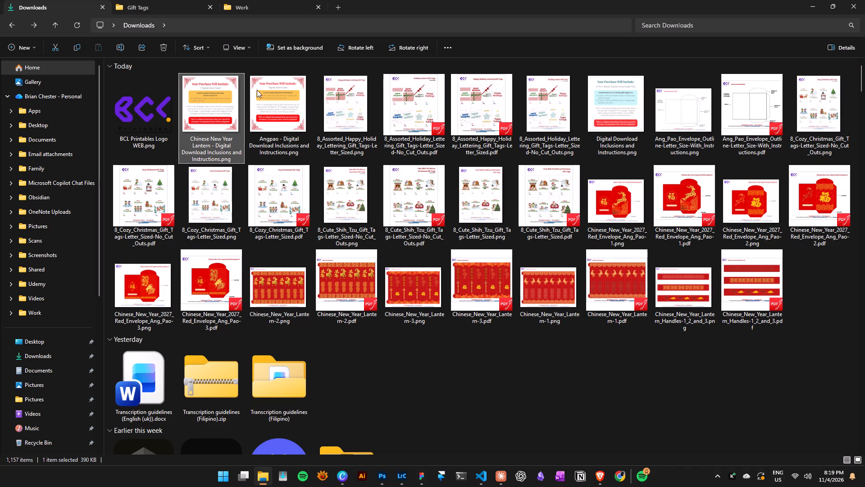
left_click(169, 0)
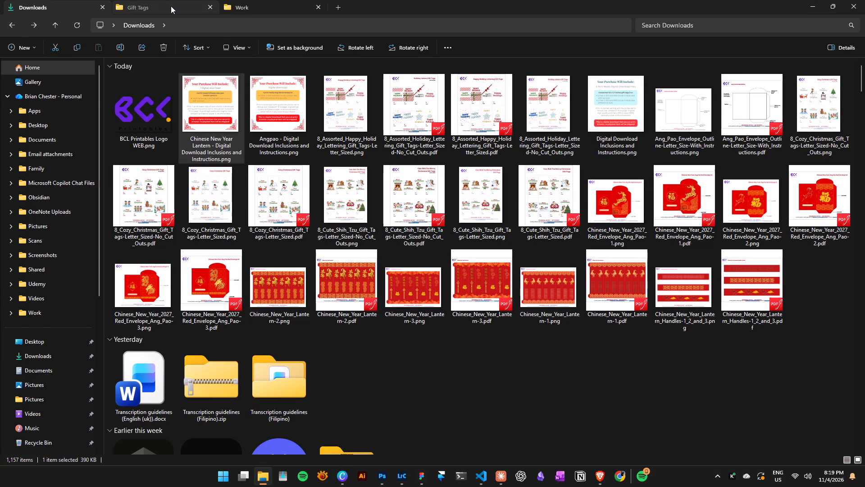
scroll(545, 283, "down", 1)
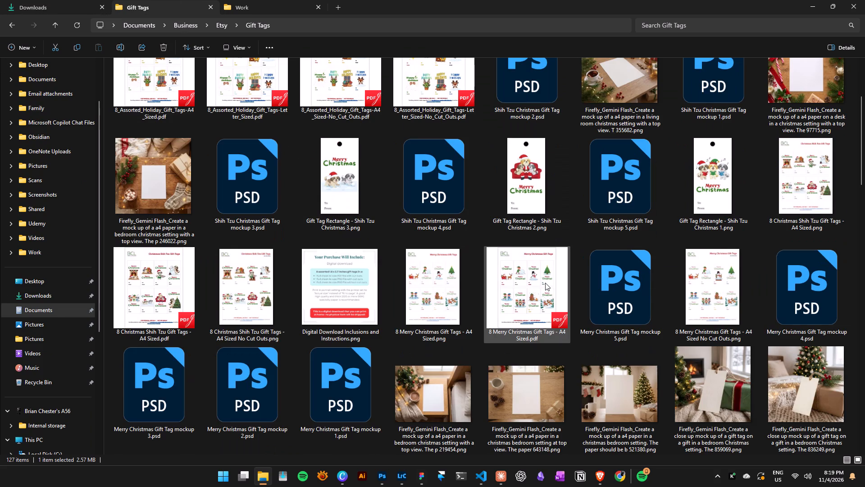
scroll(546, 283, "down", 2)
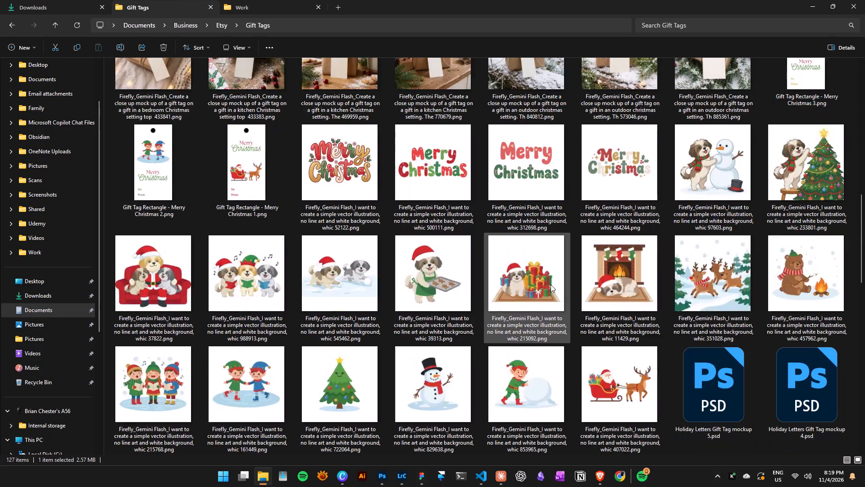
scroll(551, 285, "down", 6)
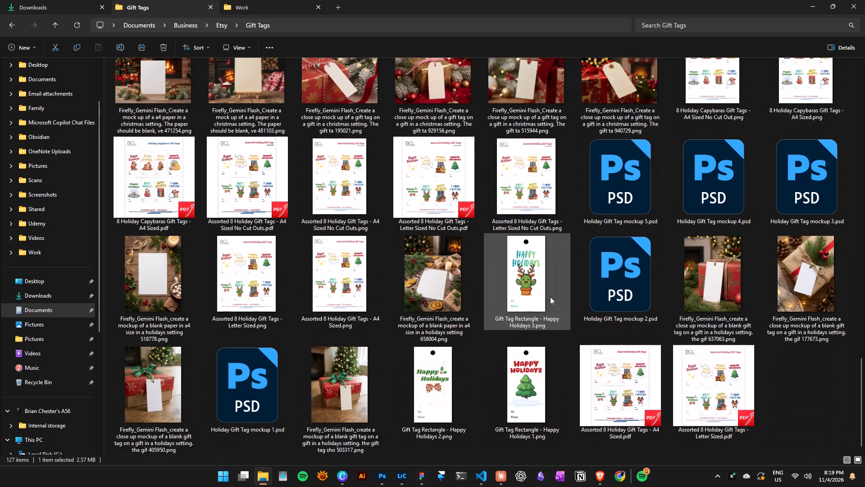
scroll(550, 297, "down", 2)
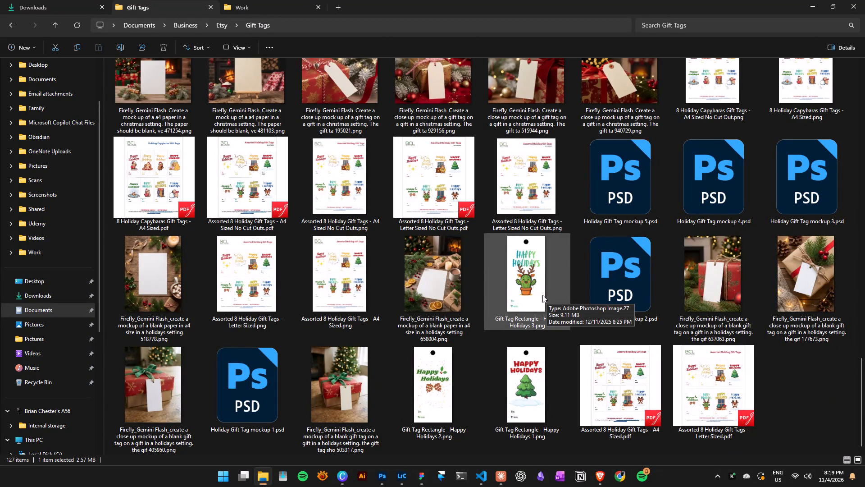
scroll(542, 295, "up", 4)
scroll(541, 295, "down", 1)
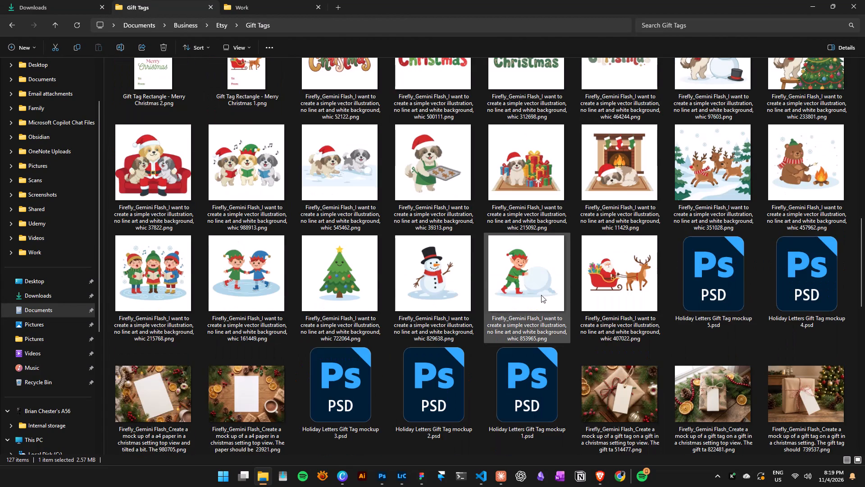
scroll(541, 295, "up", 6)
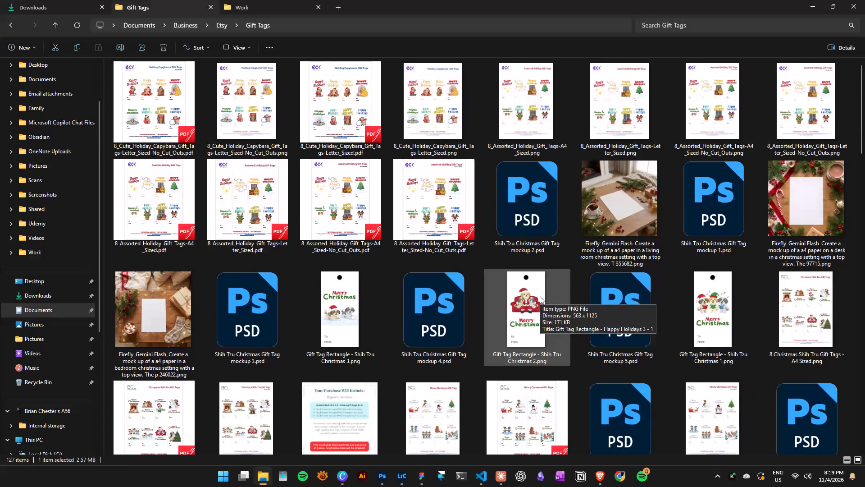
scroll(596, 349, "down", 1)
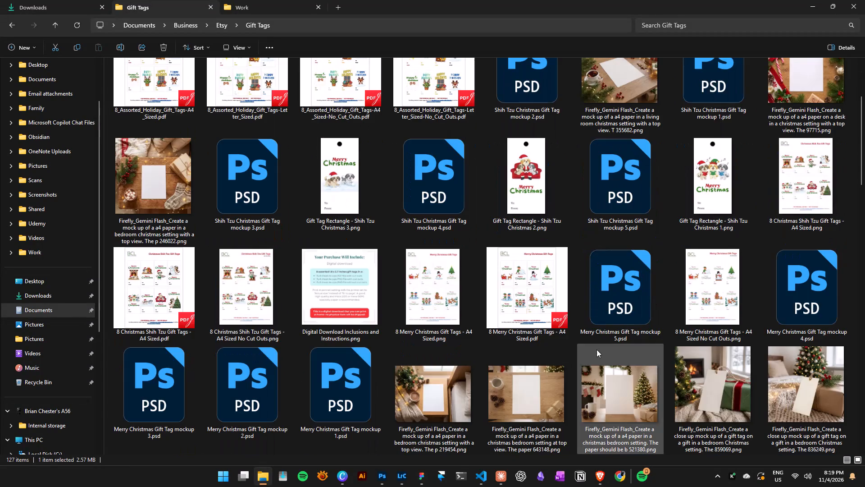
scroll(575, 372, "down", 2)
scroll(572, 373, "up", 1)
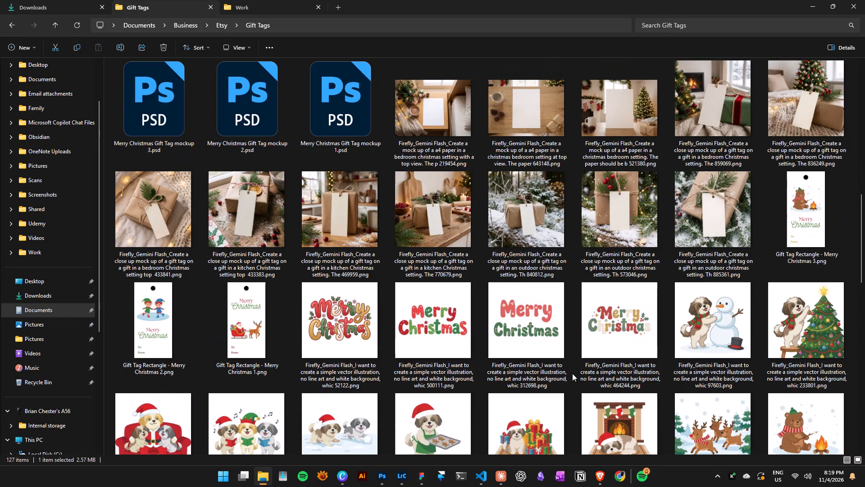
scroll(572, 375, "down", 3)
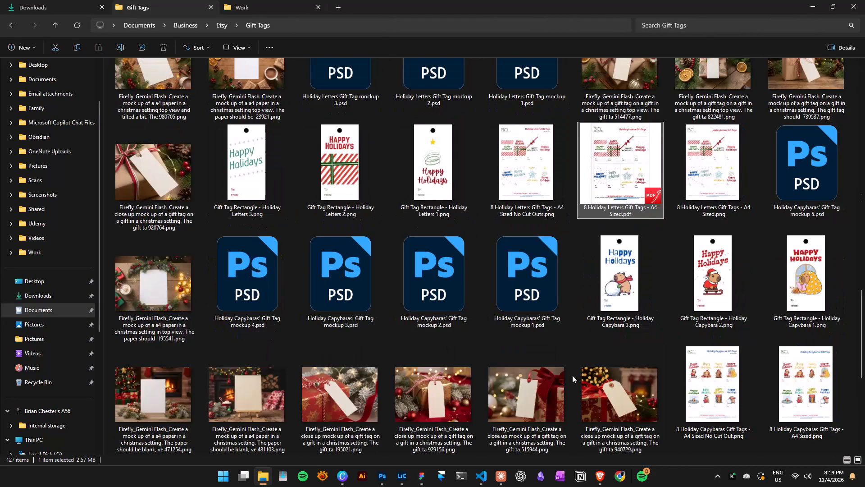
scroll(569, 375, "down", 2)
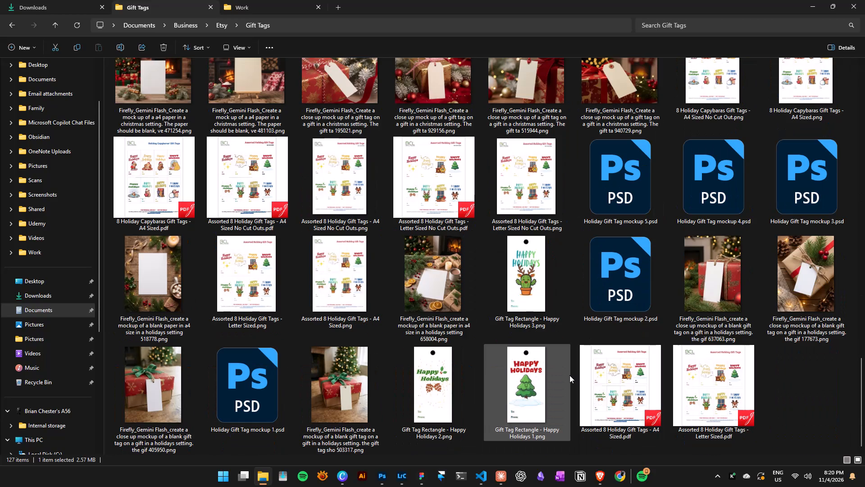
scroll(559, 384, "down", 3)
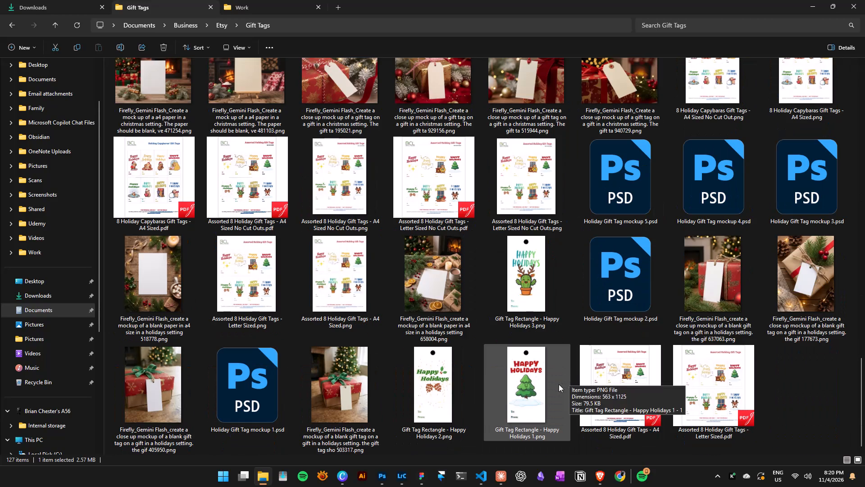
scroll(559, 384, "down", 1)
left_click(803, 367)
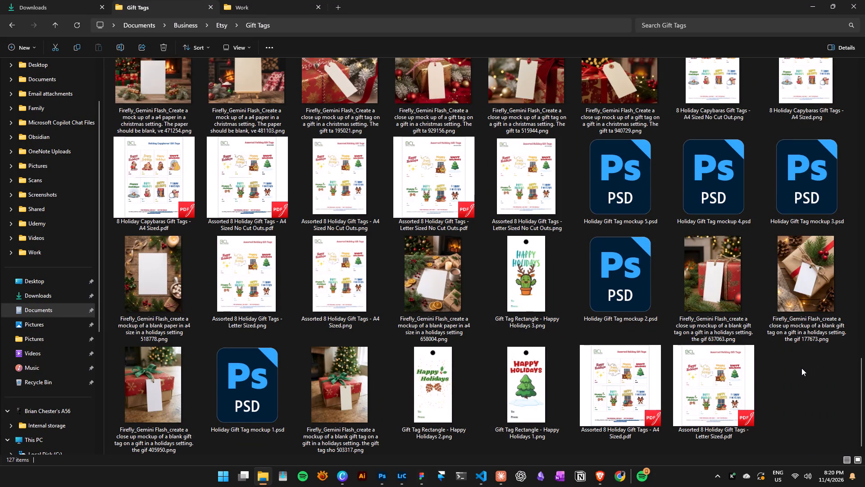
Create a new folder named "Craft Kits" in the Etsy folder, open it, and go back to the Etsy folder.
key("BackSpace")
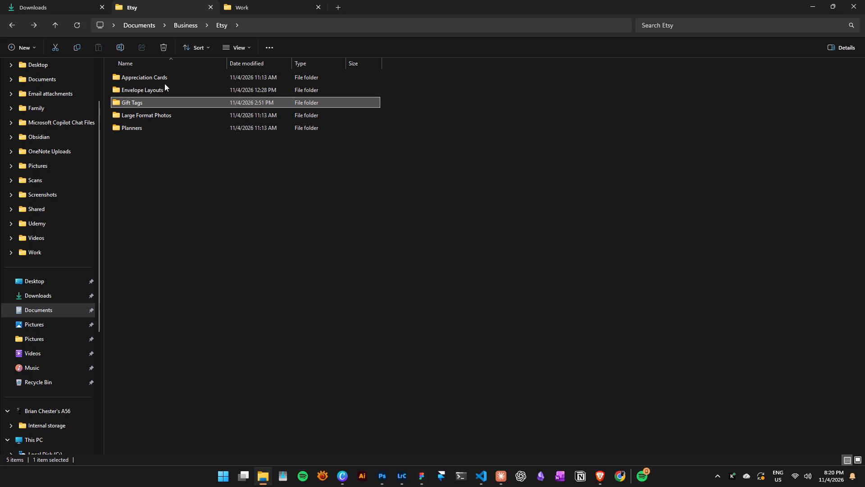
left_click(151, 116)
left_click(142, 128)
left_click(138, 175)
right_click(146, 176)
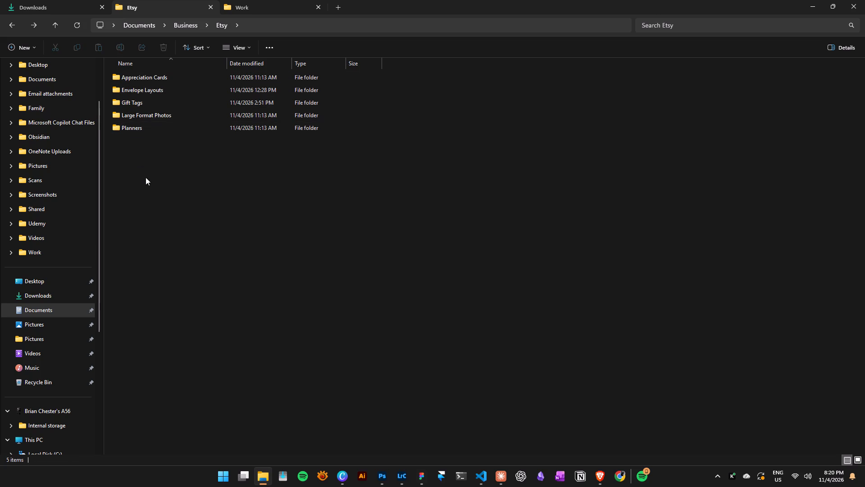
left_click(208, 248)
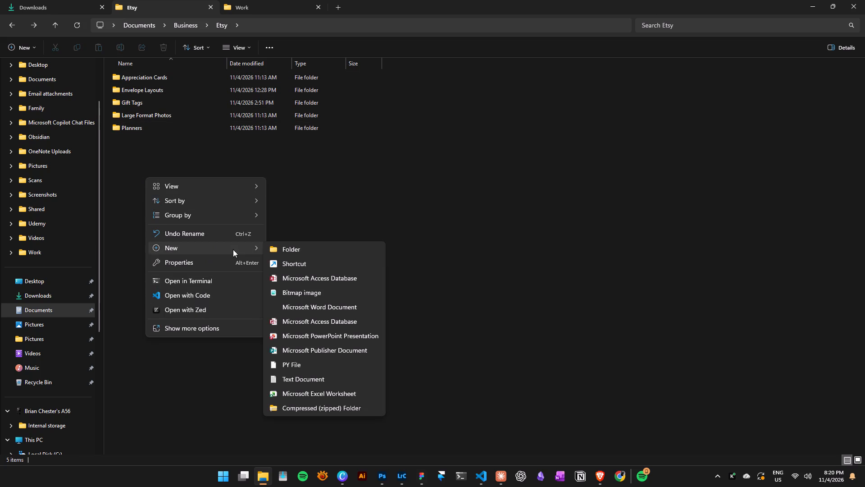
left_click(306, 251)
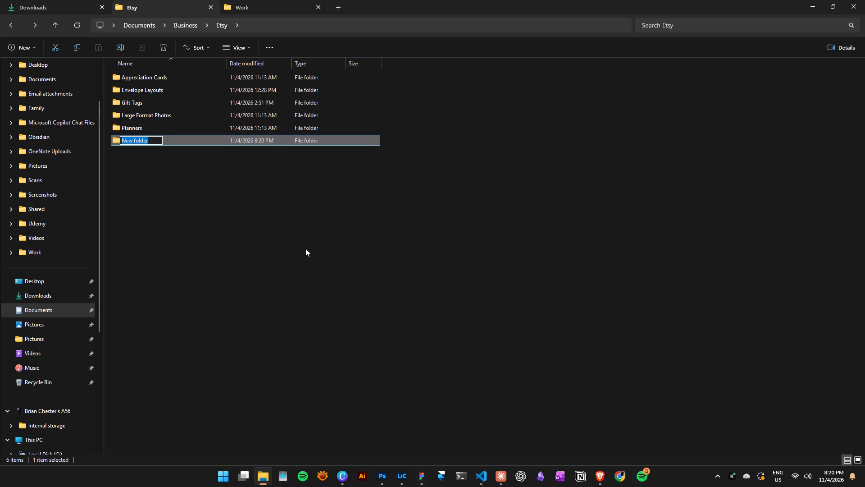
type("Craft")
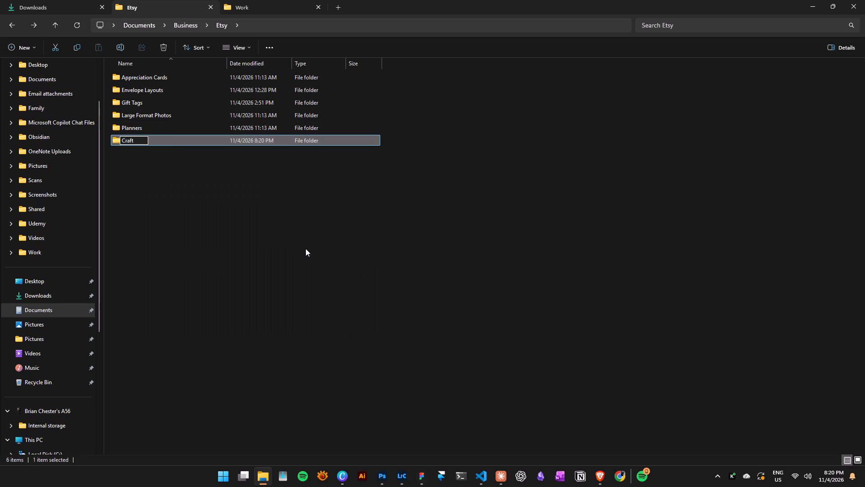
key("space")
type("Kits")
key("Return")
key("Return")
left_click(443, 249)
key("BackSpace")
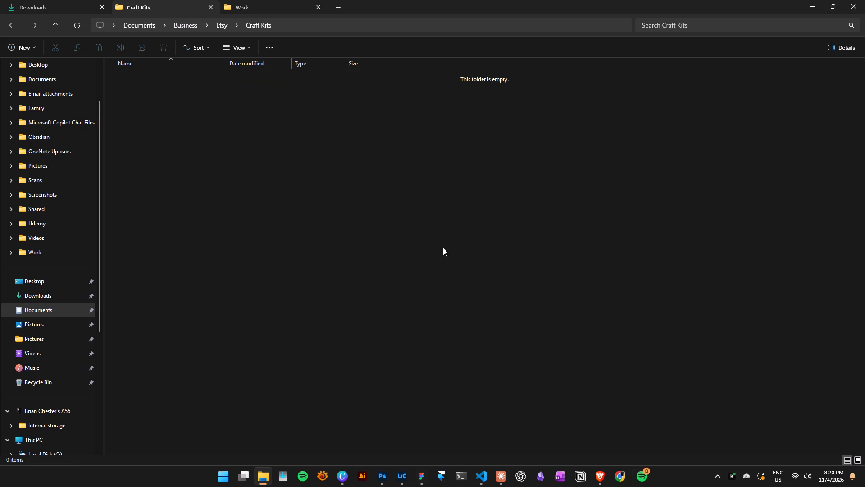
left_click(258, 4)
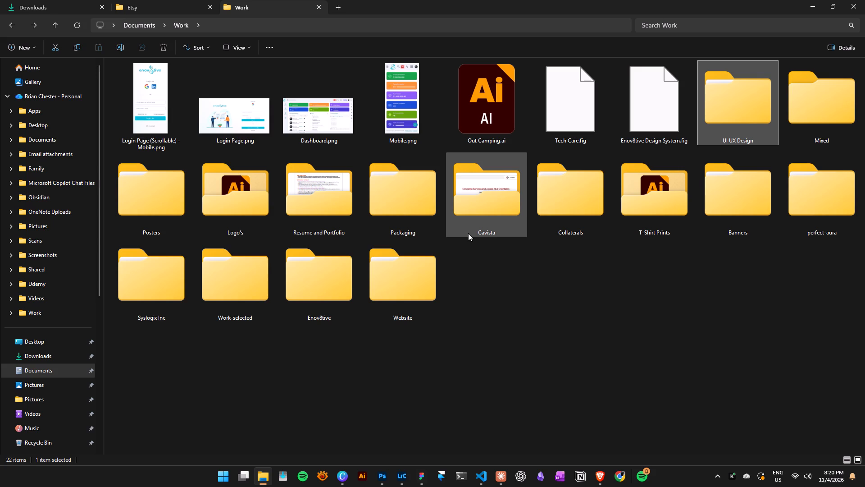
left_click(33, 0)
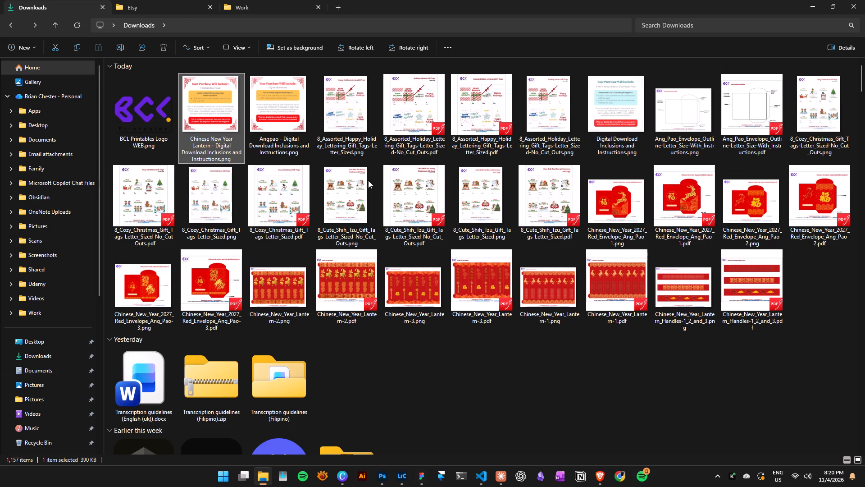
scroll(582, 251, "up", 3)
Switch to Canva and look through the older designs in Projects, down to those edited about ten months ago.
left_click(346, 479)
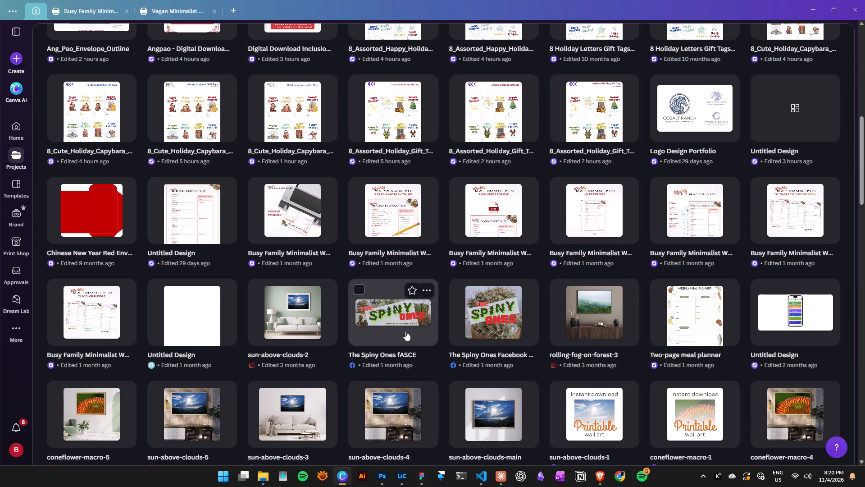
scroll(467, 353, "down", 1)
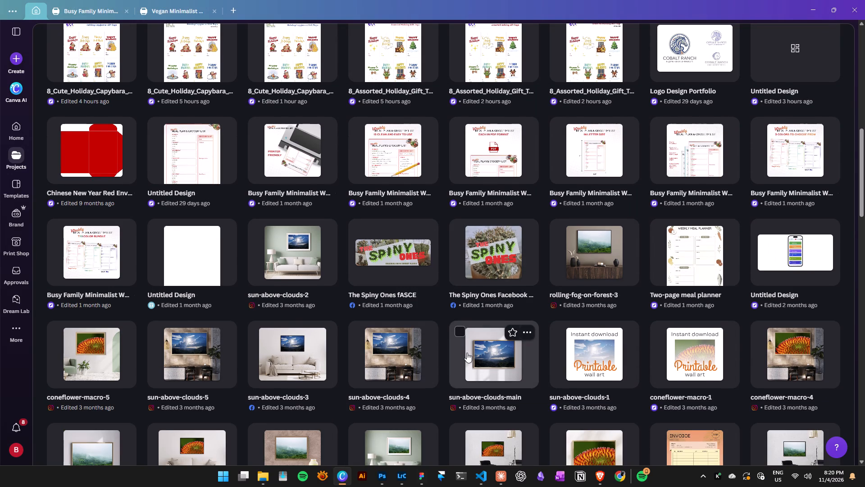
scroll(467, 353, "down", 4)
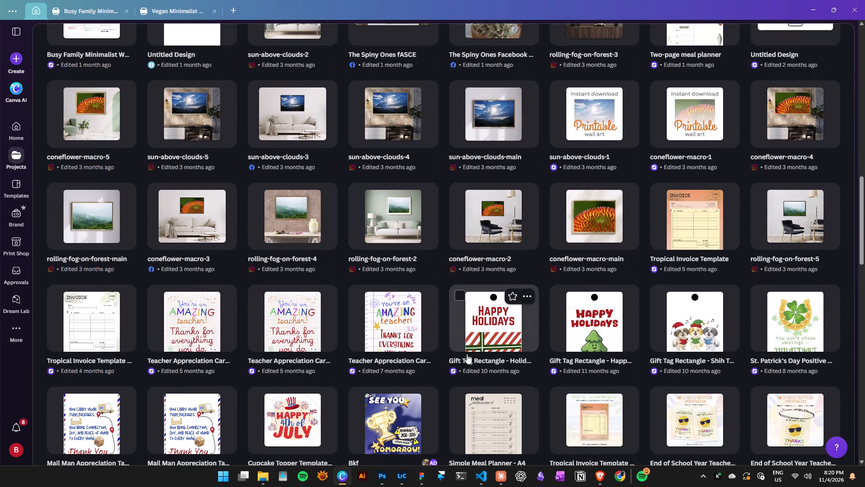
scroll(468, 354, "down", 1)
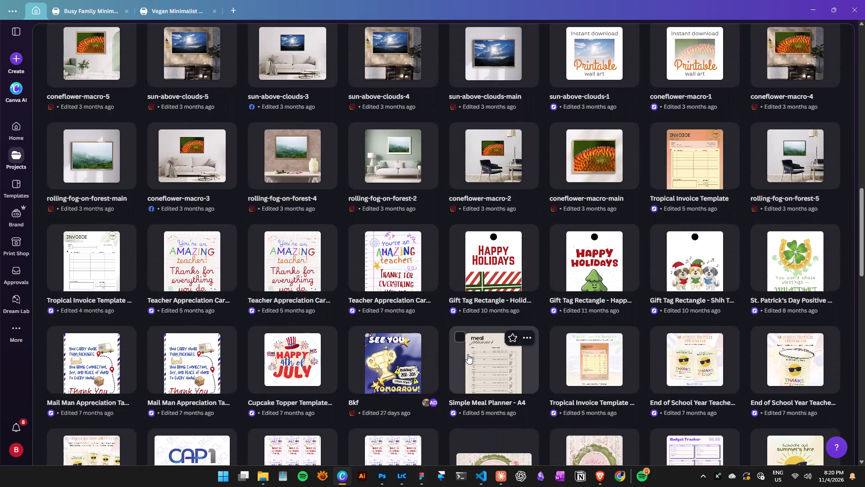
scroll(468, 354, "down", 4)
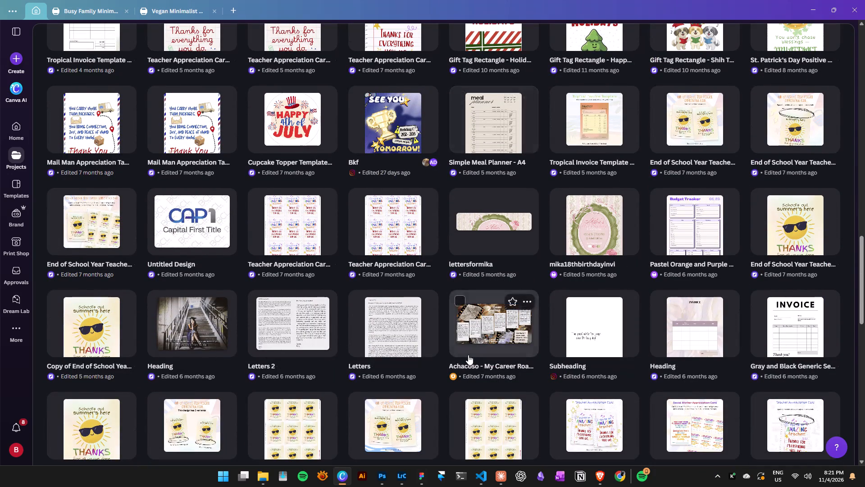
scroll(468, 355, "down", 5)
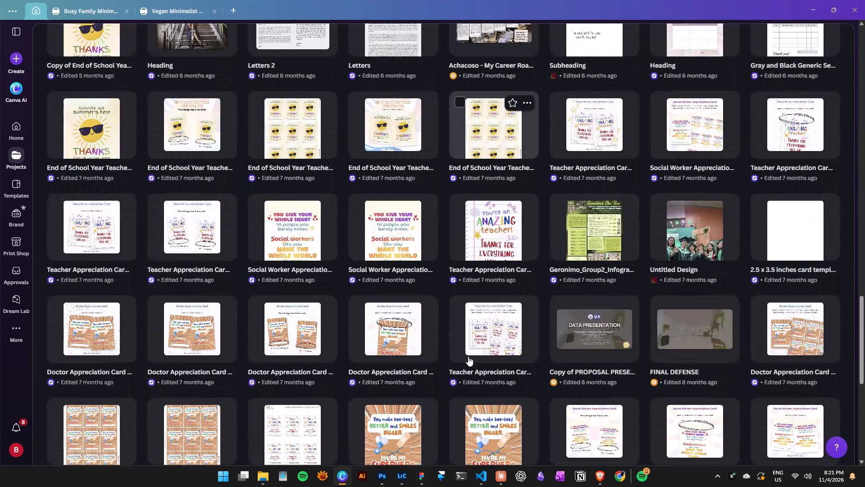
scroll(469, 356, "down", 2)
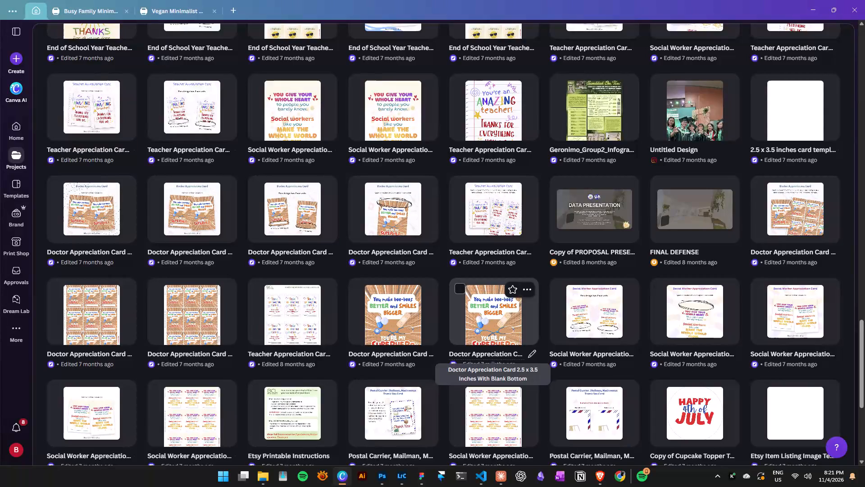
scroll(469, 357, "down", 3)
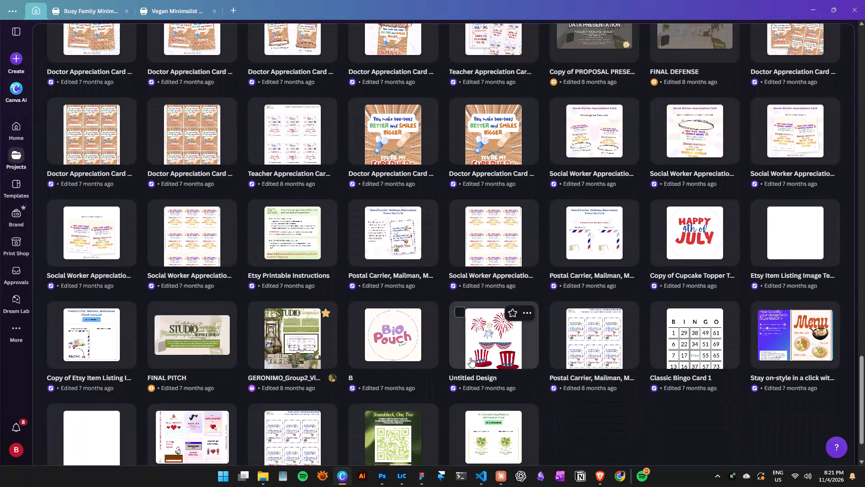
scroll(470, 358, "down", 1)
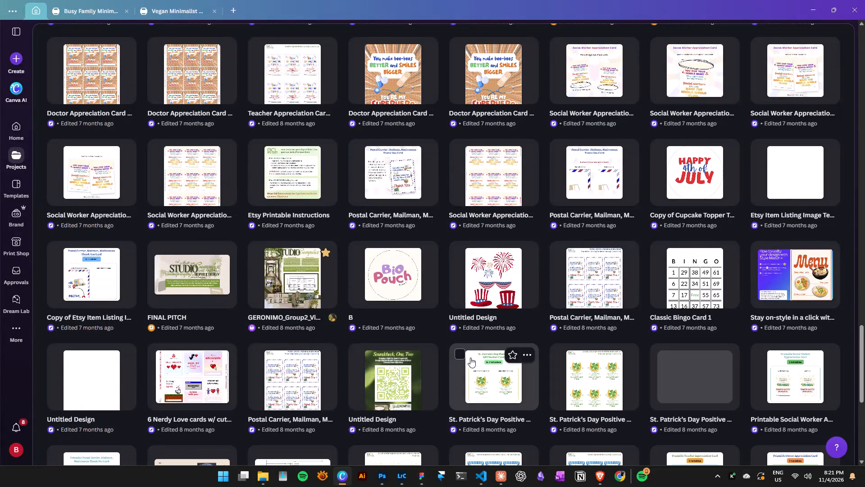
scroll(472, 357, "down", 1)
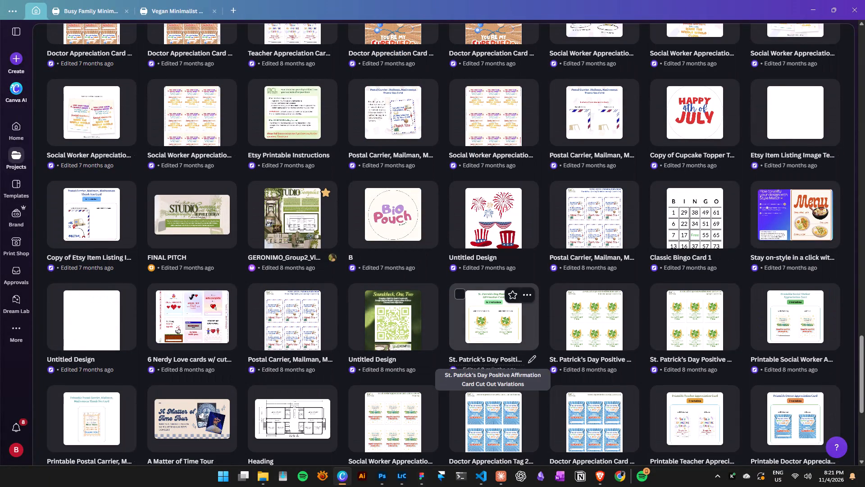
scroll(478, 360, "down", 1)
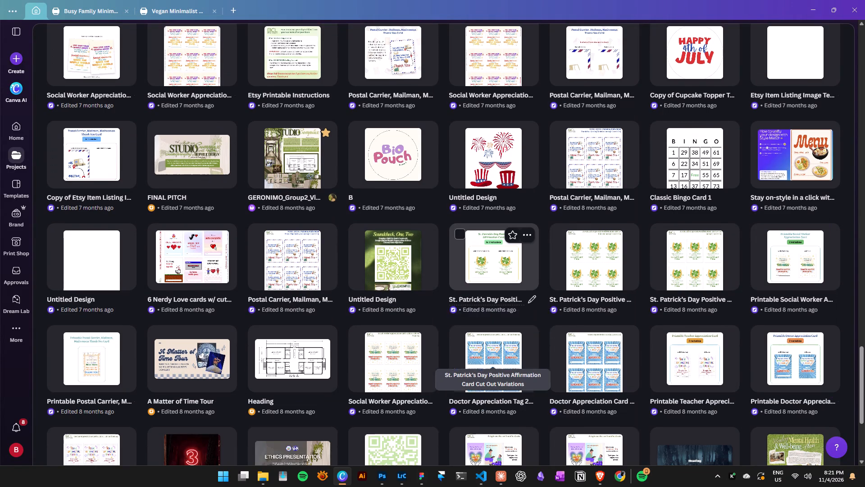
scroll(483, 363, "down", 1)
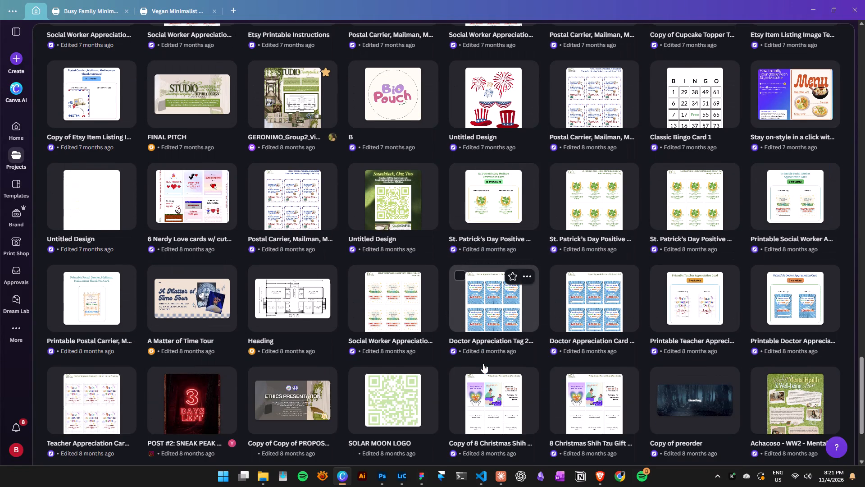
scroll(483, 363, "down", 2)
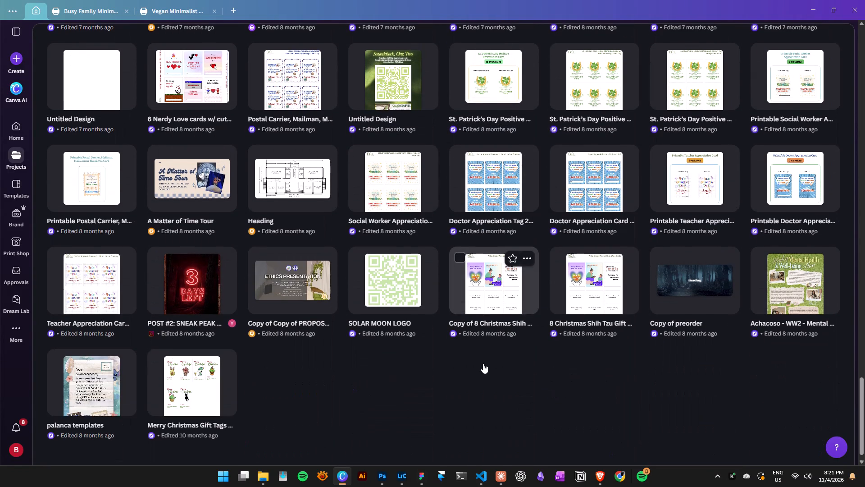
scroll(483, 363, "down", 3)
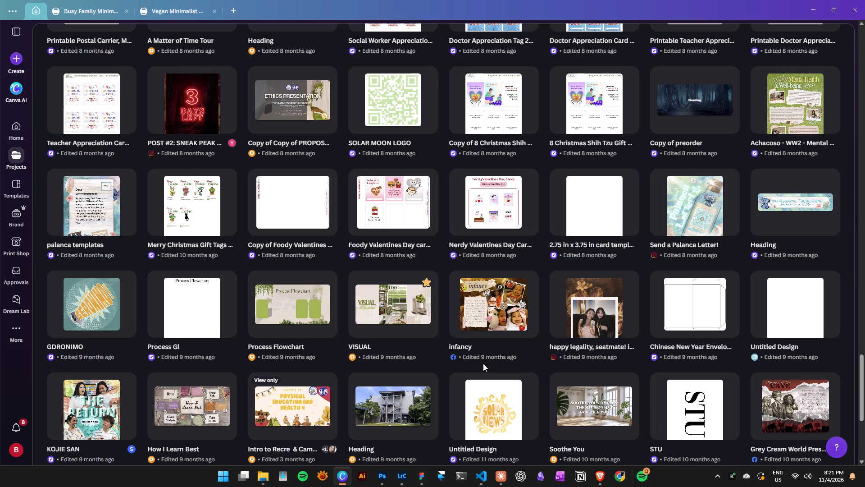
scroll(514, 383, "down", 1)
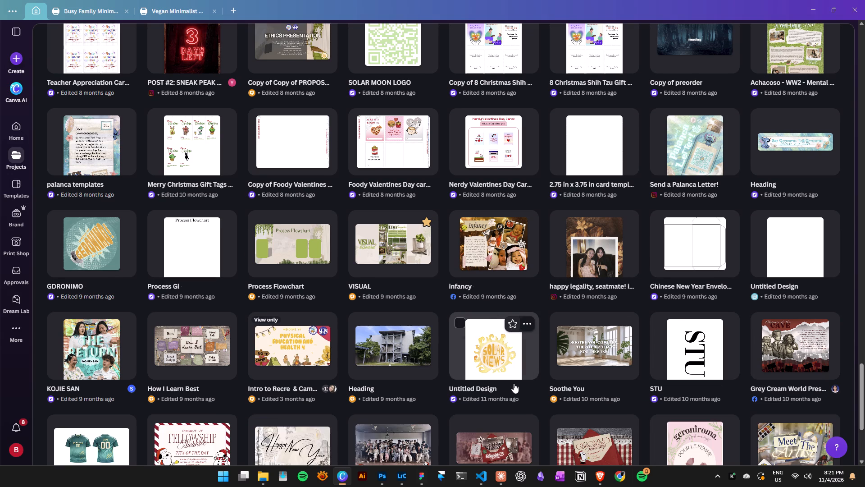
scroll(514, 383, "down", 1)
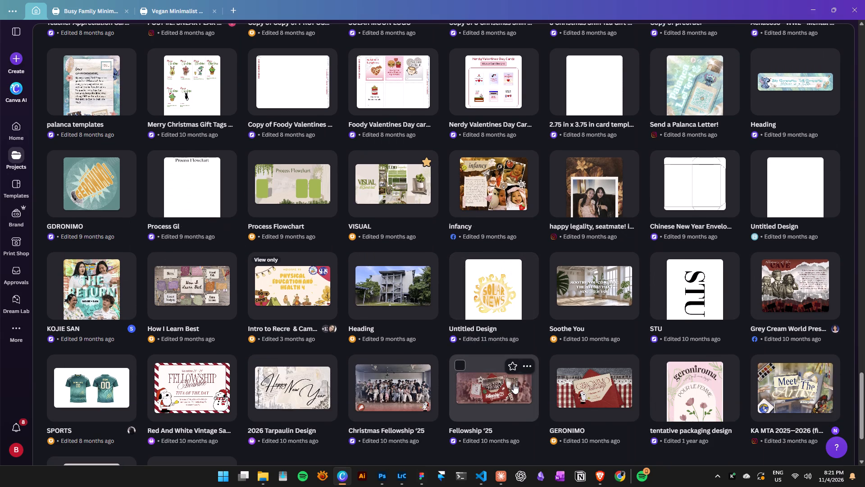
scroll(514, 385, "down", 1)
Look back through the project designs from the older Valentine's cards toward the Doctor and Social Worker appreciation cards.
scroll(528, 387, "up", 4)
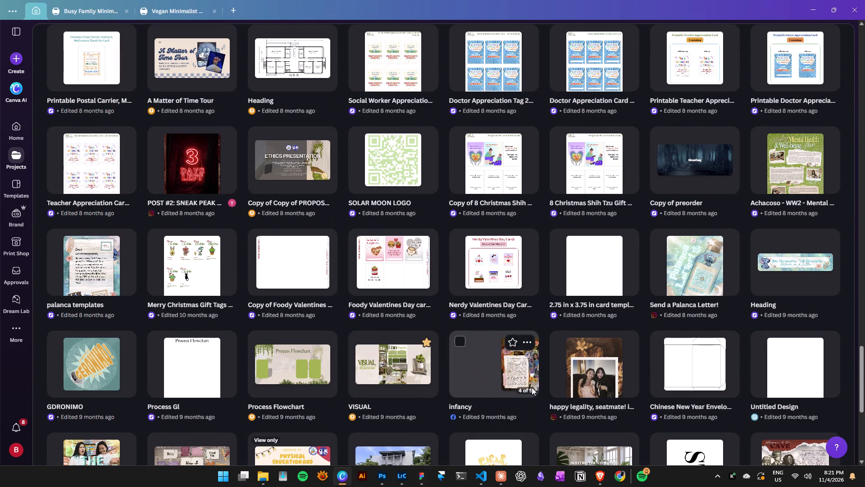
scroll(532, 387, "up", 2)
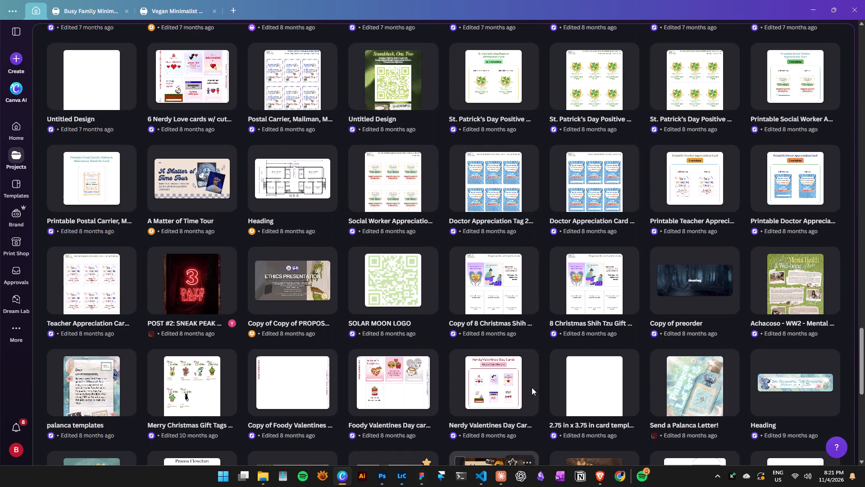
scroll(532, 387, "up", 1)
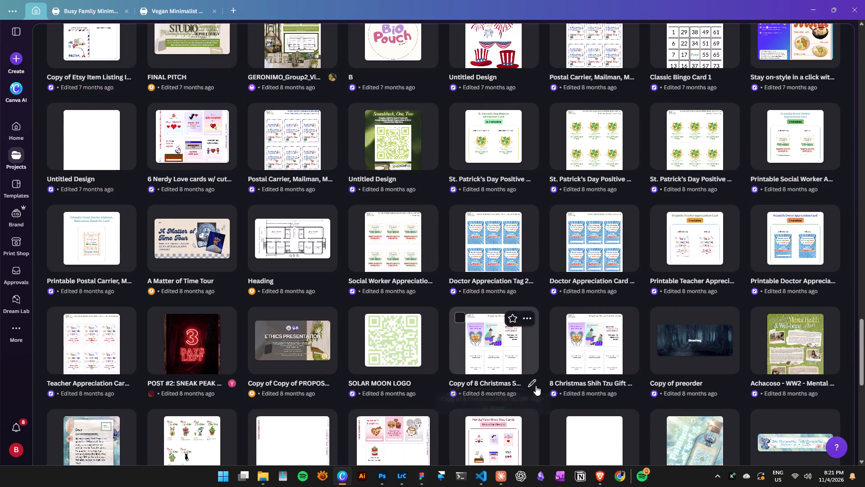
scroll(536, 386, "up", 1)
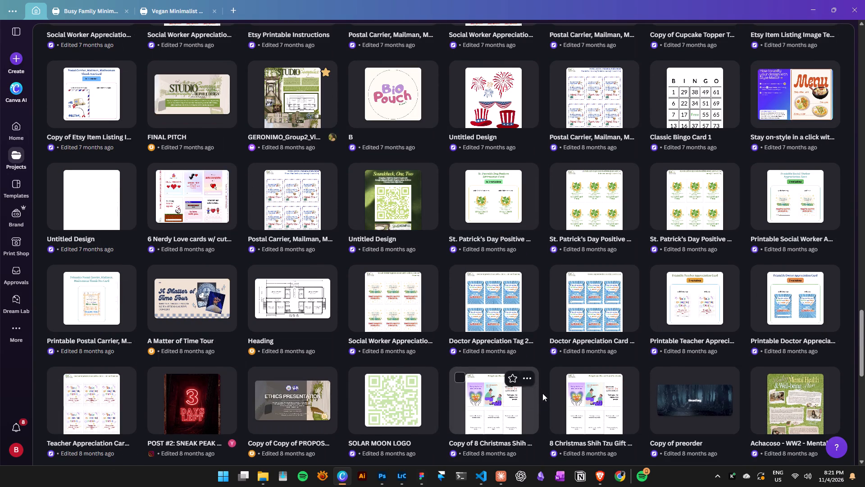
scroll(543, 395, "up", 1)
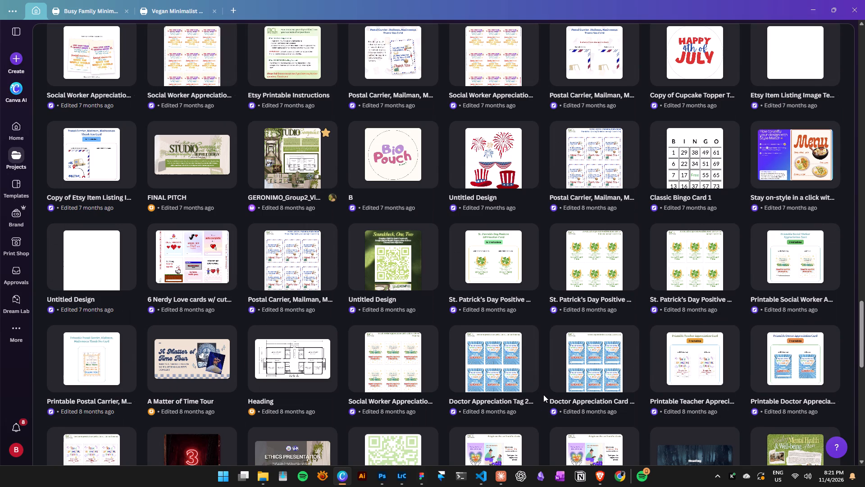
scroll(543, 395, "up", 3)
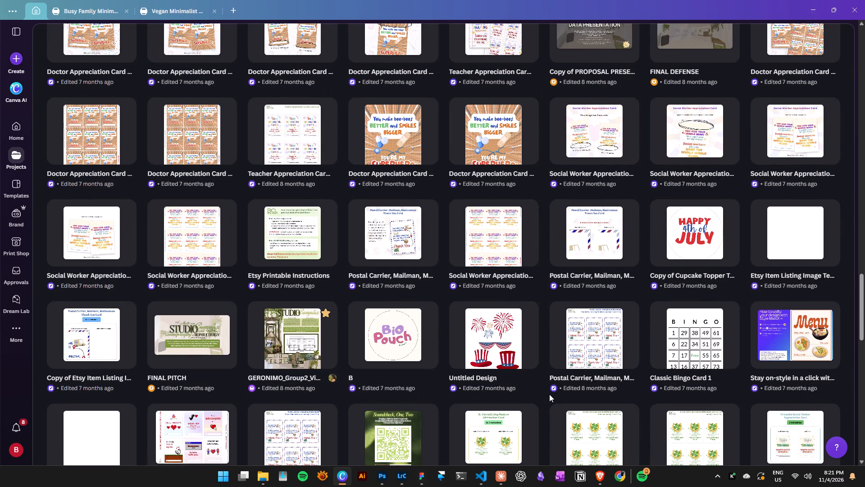
scroll(549, 394, "up", 1)
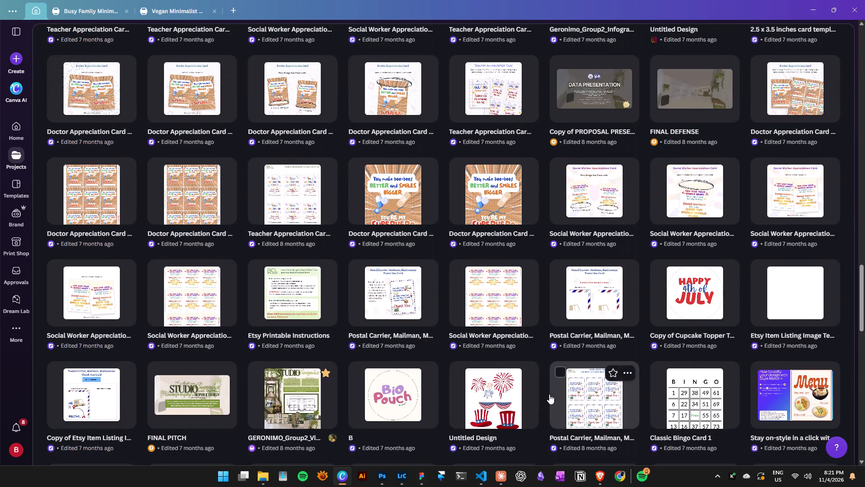
Open the Nerdy Valentines Day Cards design, check its title's font, close the design and return to the projects.
scroll(549, 395, "down", 4)
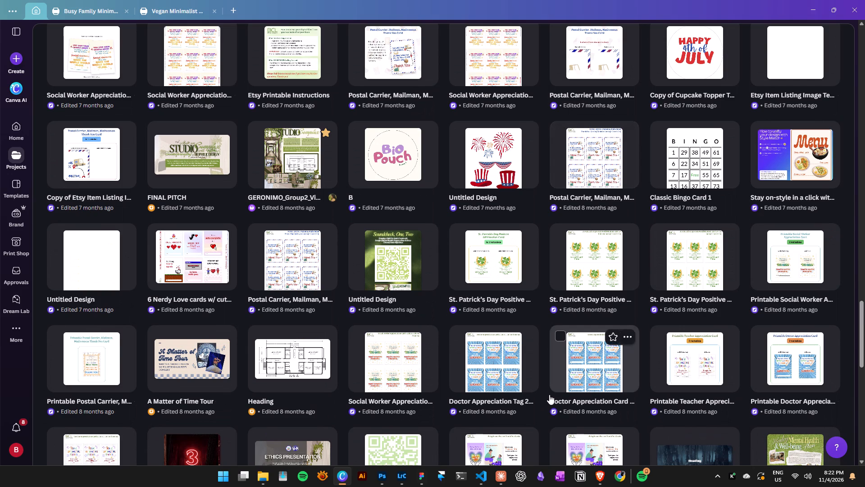
scroll(551, 395, "down", 2)
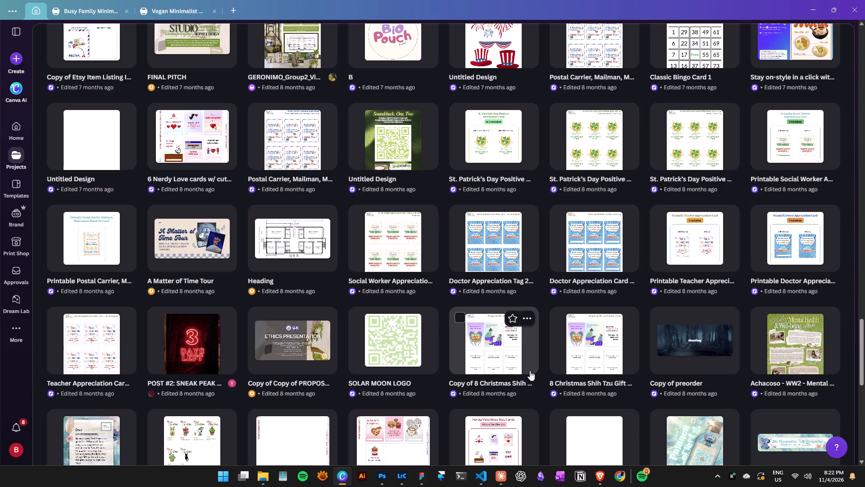
scroll(586, 332, "down", 2)
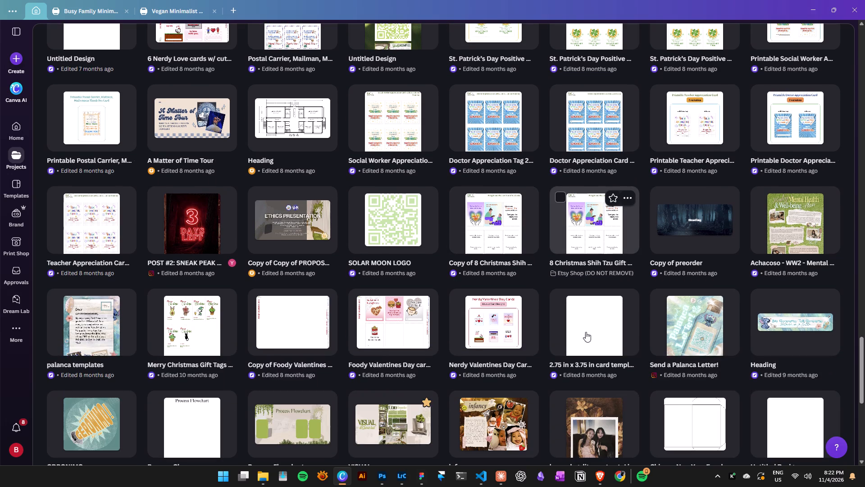
left_click(503, 328)
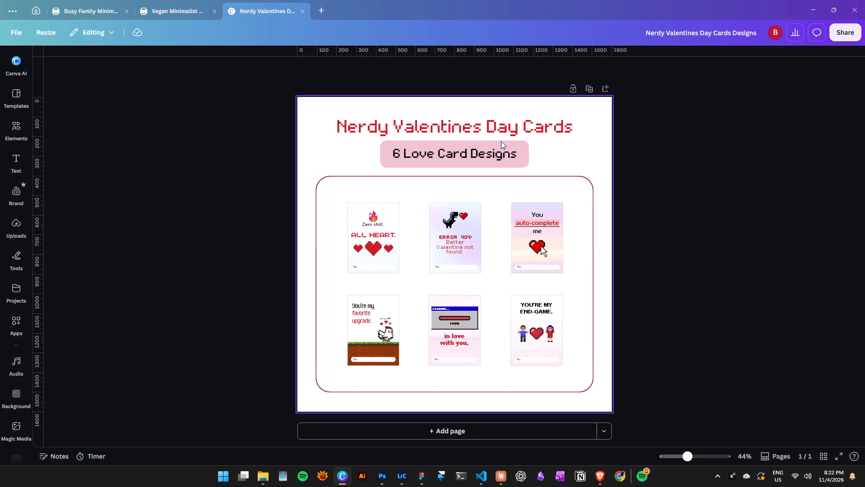
left_click(500, 118)
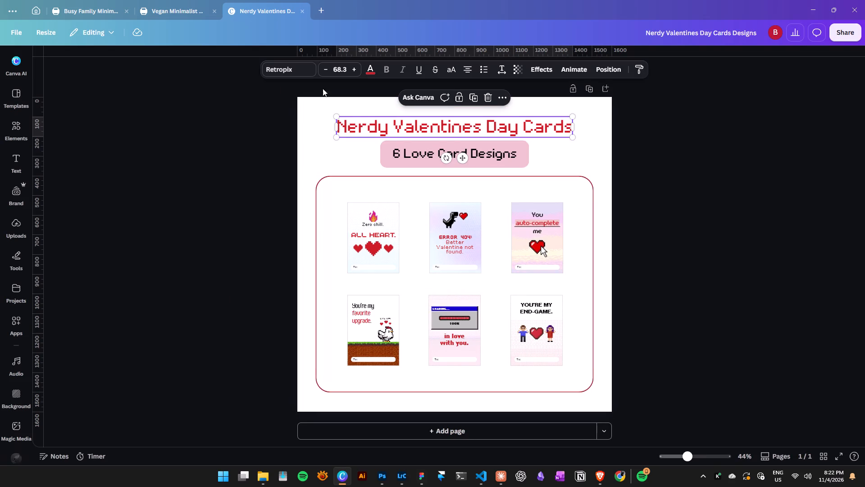
left_click(297, 69)
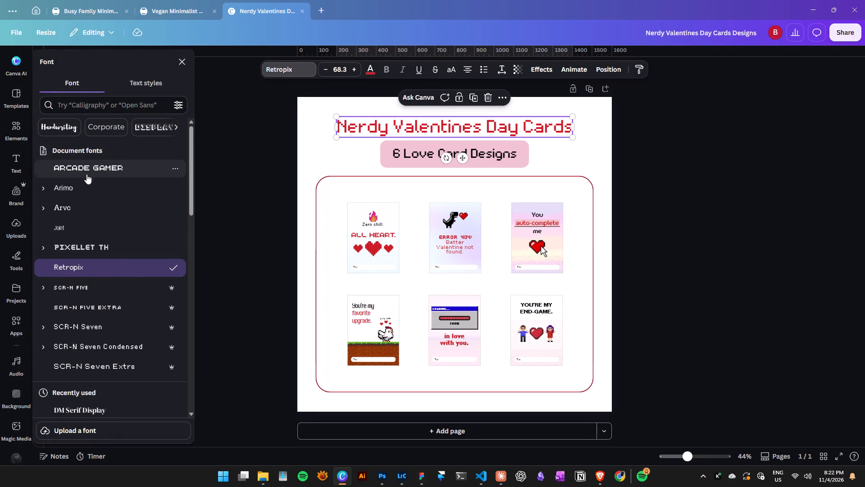
left_click(256, 209)
left_click(303, 9)
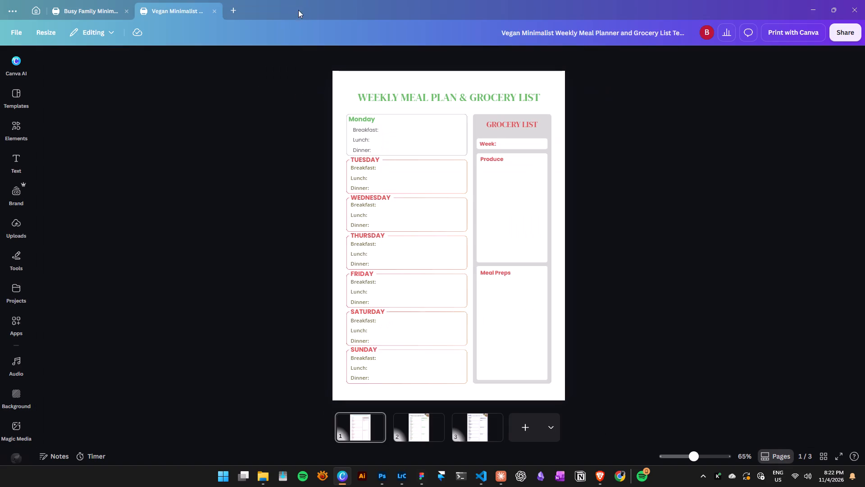
left_click(35, 10)
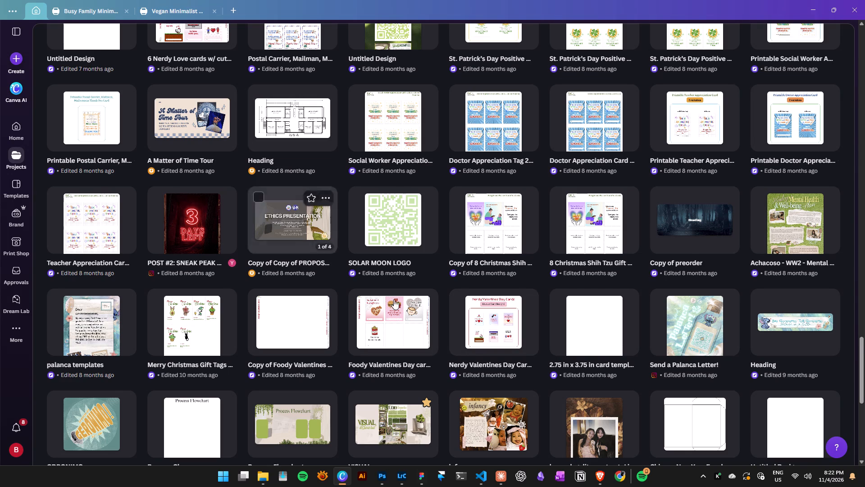
scroll(432, 310, "down", 1)
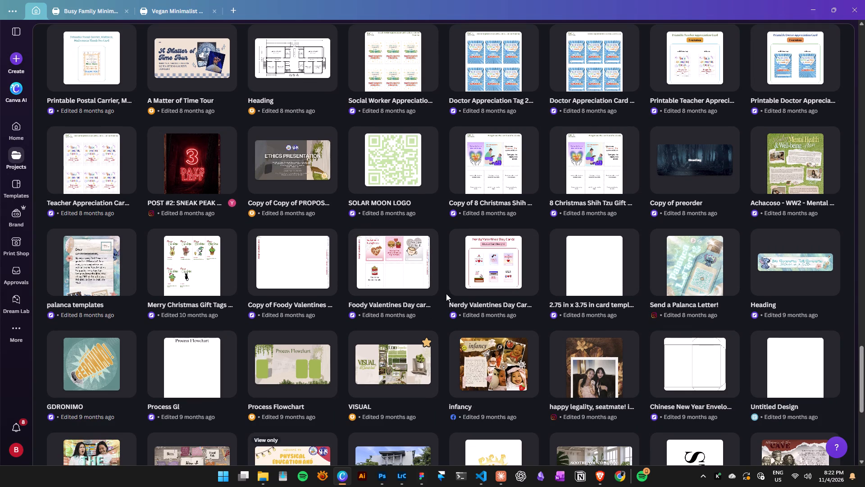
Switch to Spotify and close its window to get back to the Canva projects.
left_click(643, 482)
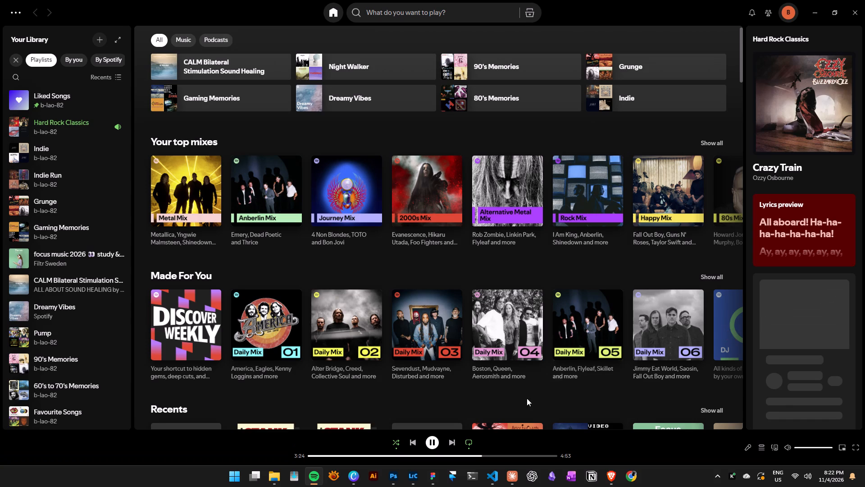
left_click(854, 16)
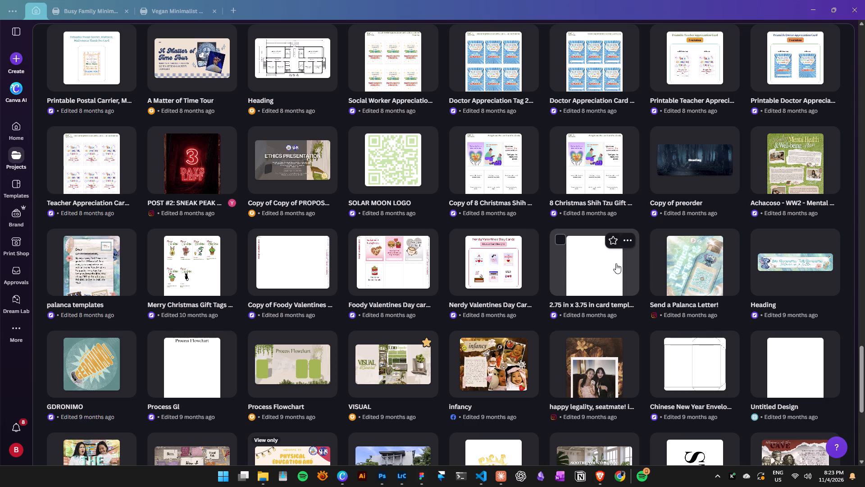
Look back through the project designs and open the Printable Doctor Appreciation Card Variations design.
scroll(535, 316, "up", 3)
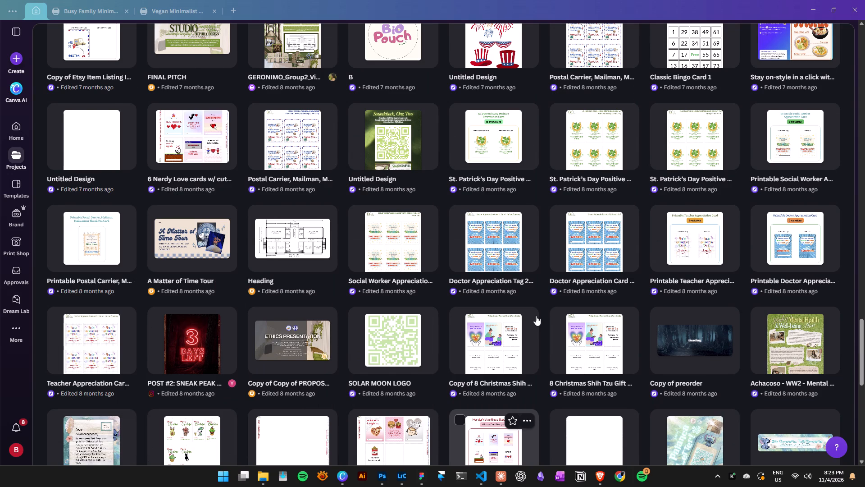
scroll(533, 316, "up", 2)
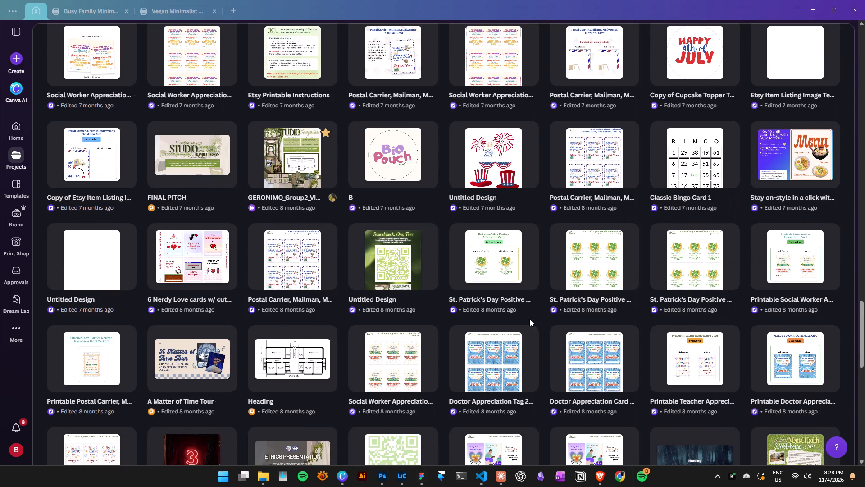
scroll(529, 319, "up", 1)
scroll(529, 319, "down", 2)
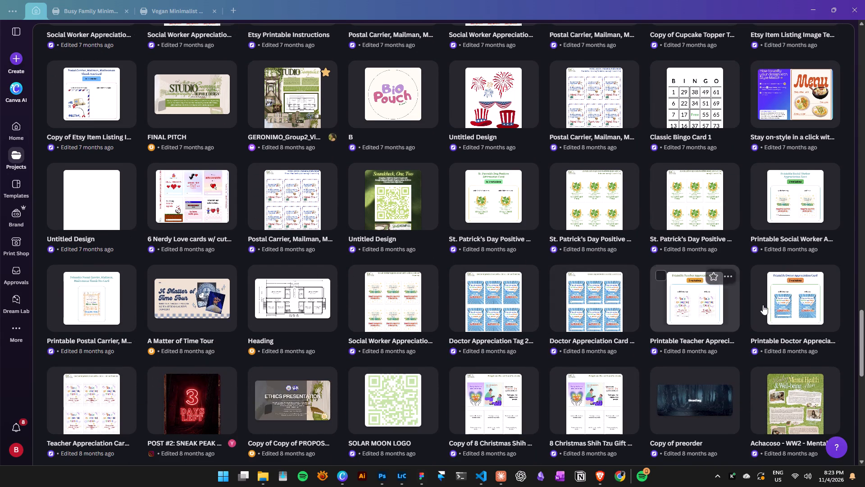
left_click(780, 301)
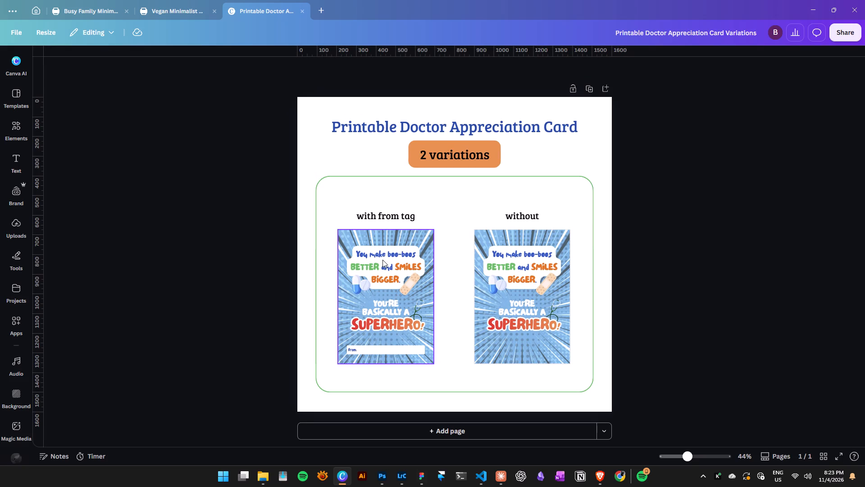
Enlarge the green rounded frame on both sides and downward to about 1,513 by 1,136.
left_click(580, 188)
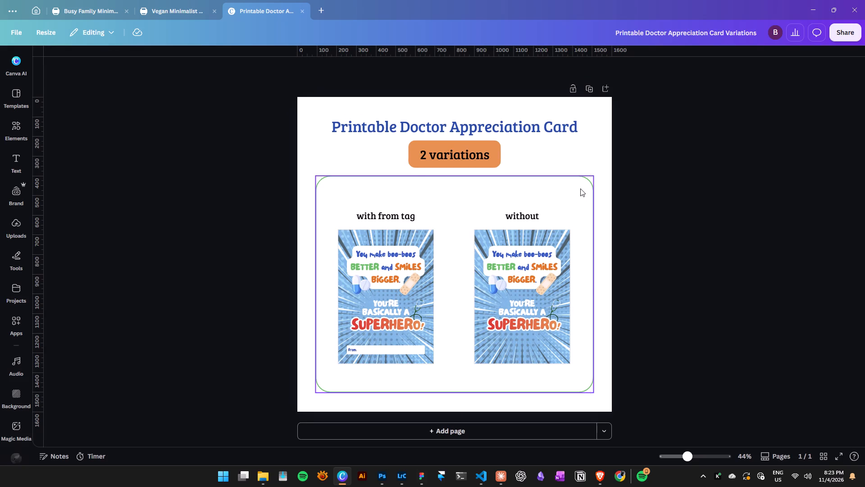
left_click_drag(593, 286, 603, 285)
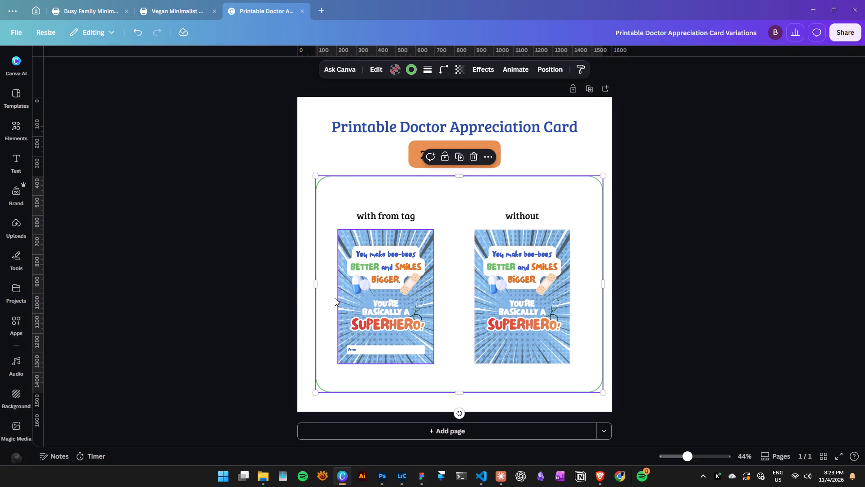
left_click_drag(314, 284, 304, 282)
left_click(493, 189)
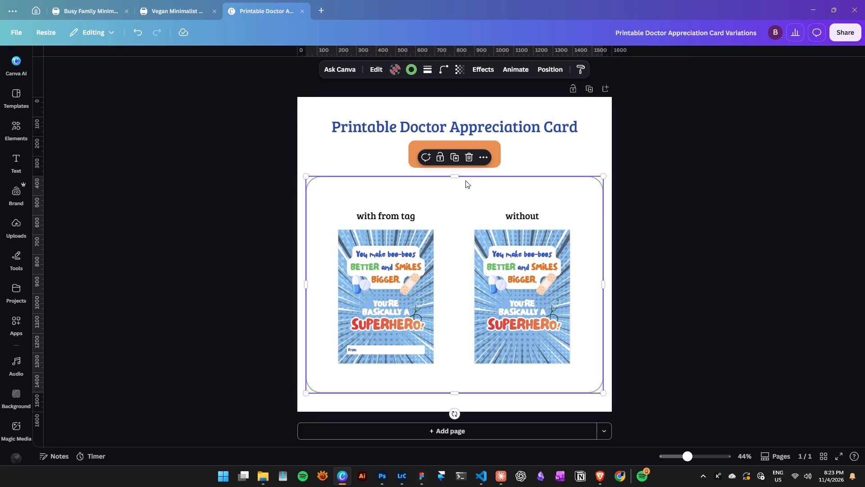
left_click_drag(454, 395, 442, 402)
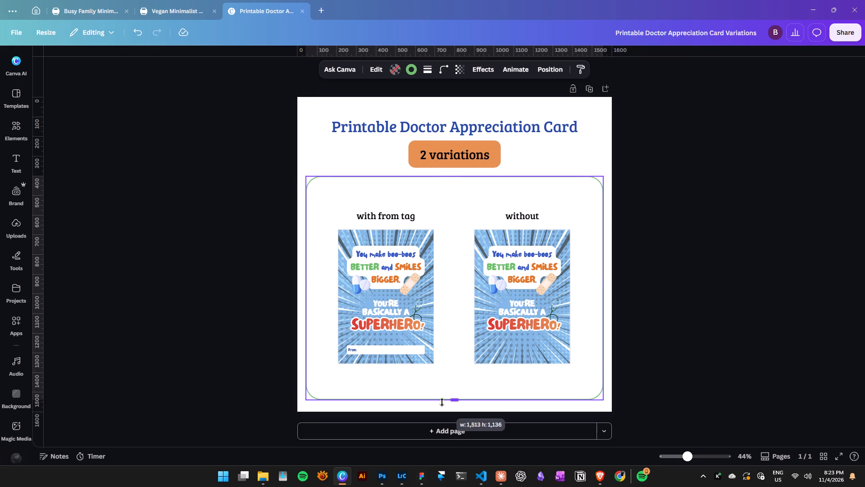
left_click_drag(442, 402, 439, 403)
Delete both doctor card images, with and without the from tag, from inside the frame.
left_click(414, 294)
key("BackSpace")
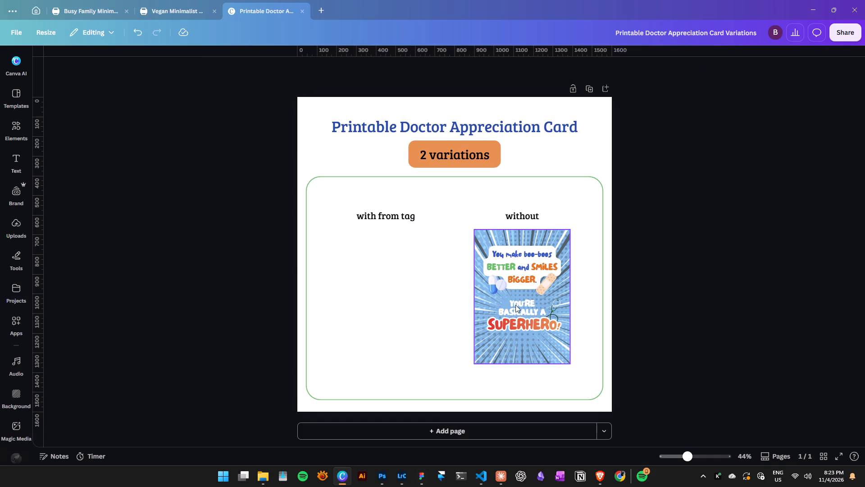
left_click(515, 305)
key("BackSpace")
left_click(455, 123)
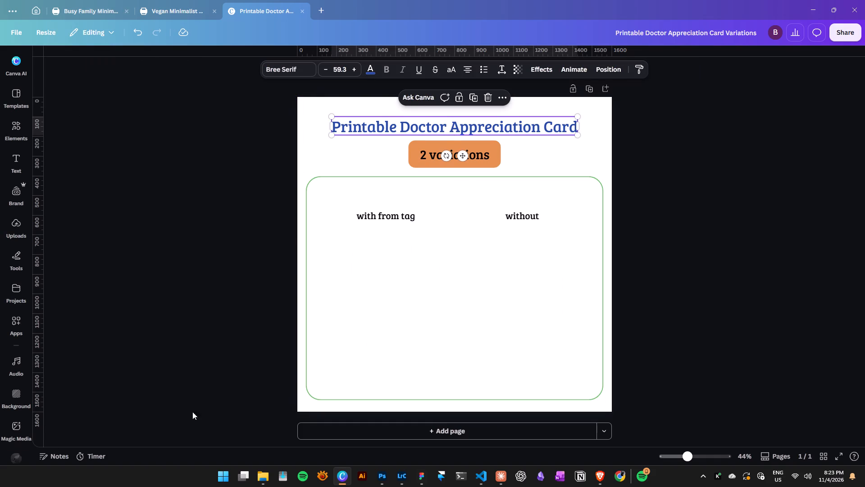
Switch to the Downloads folder in File Explorer, on to the My Branding file in Figma, and back to the Canva card design.
left_click(264, 479)
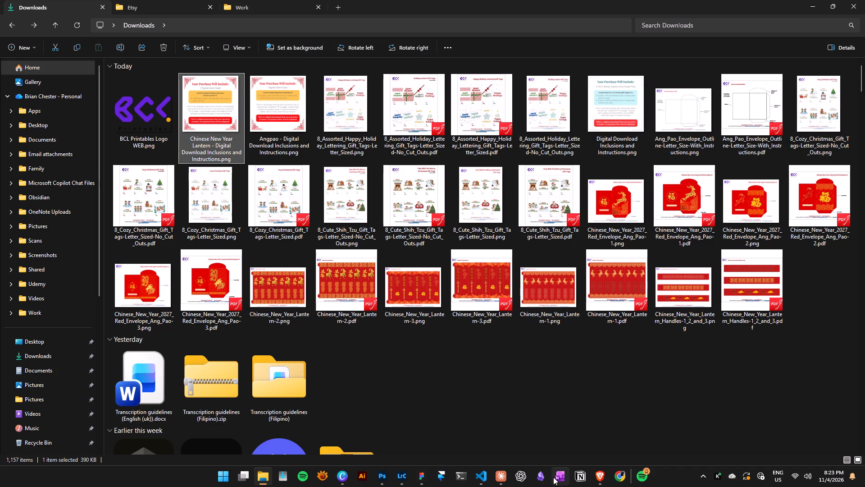
left_click(422, 486)
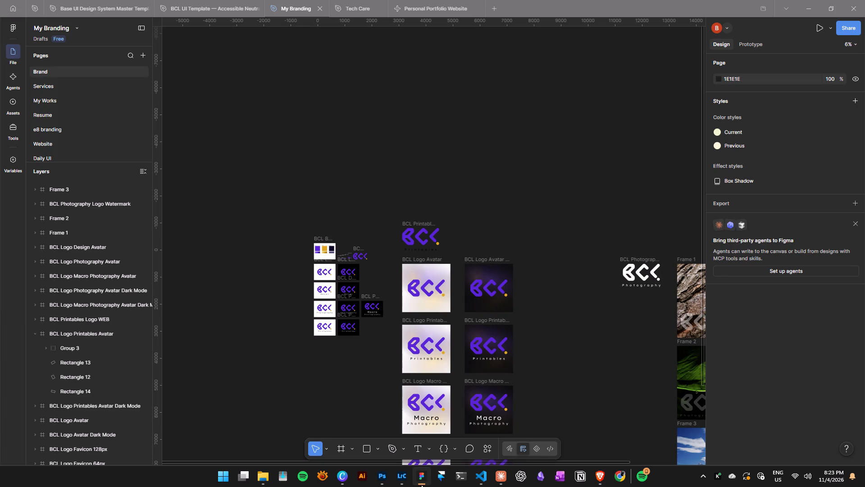
left_click(335, 479)
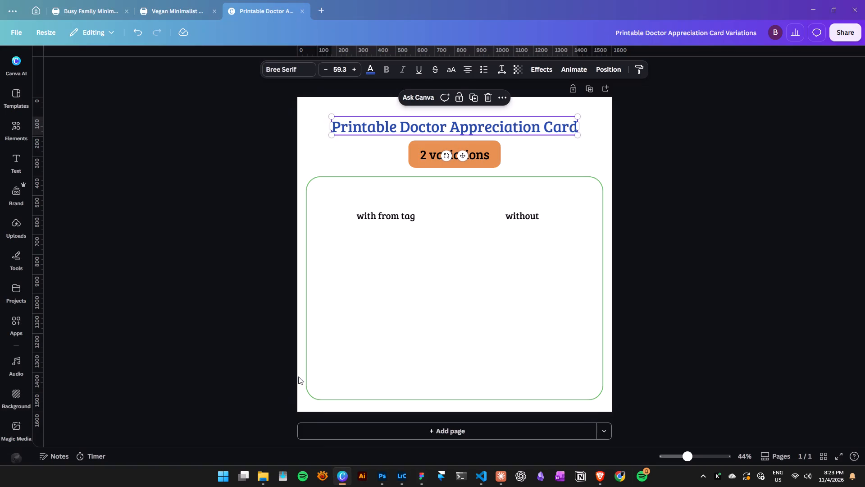
left_click(9, 7)
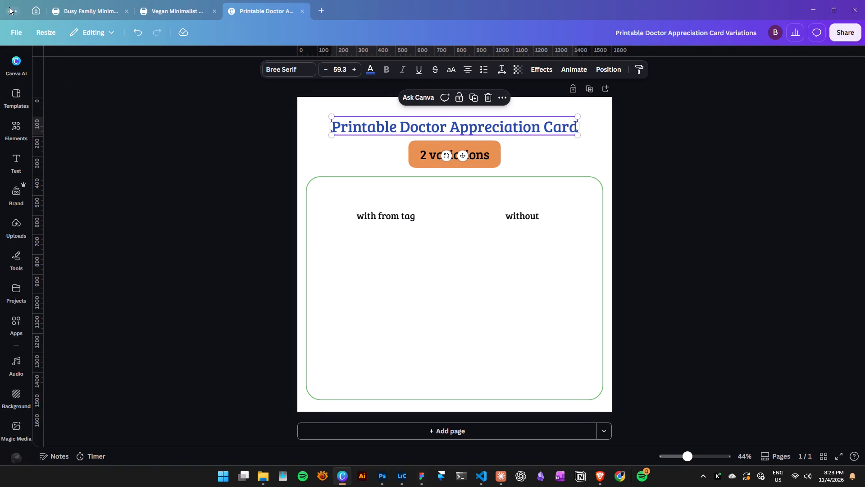
left_click(214, 97)
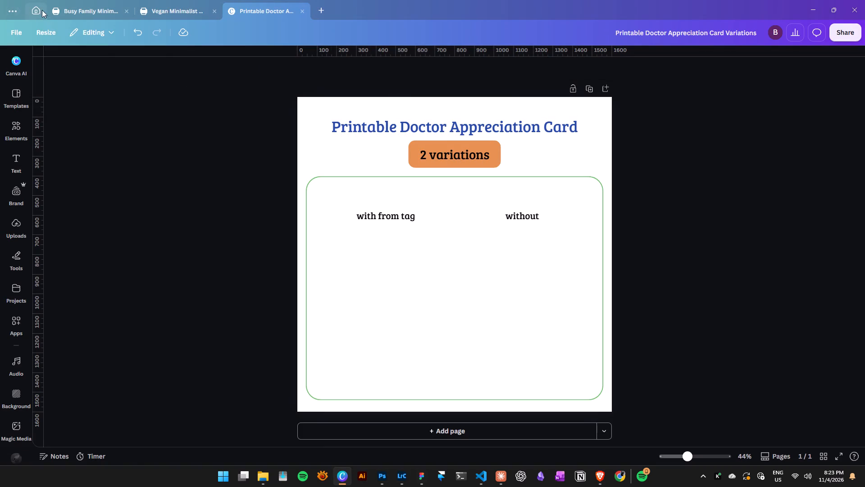
Open the three Chinese New Year lantern designs and the Lantern Handles 1, 2 and 3 design from the recent projects.
left_click(37, 9)
scroll(544, 207, "up", 20)
scroll(544, 207, "up", 15)
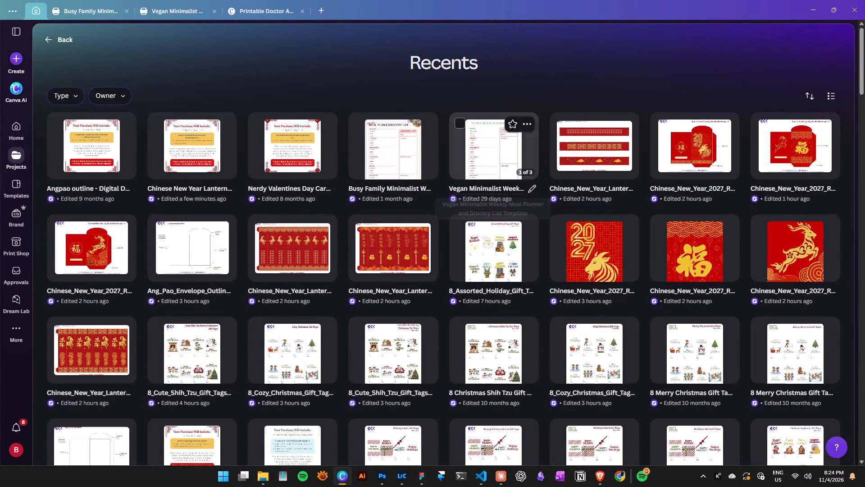
left_click(393, 254)
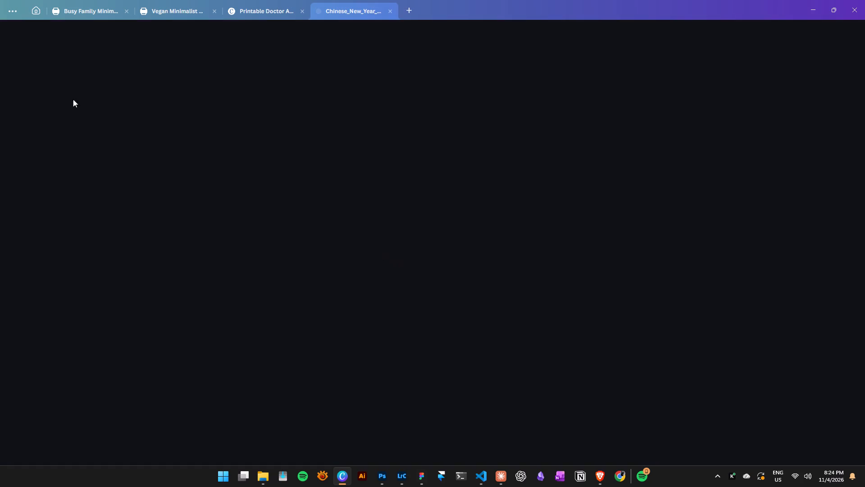
left_click(29, 10)
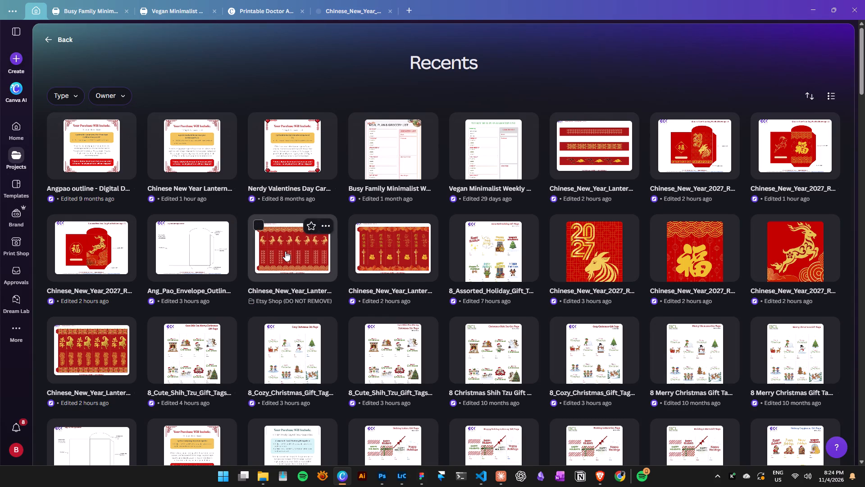
left_click(285, 251)
left_click(35, 14)
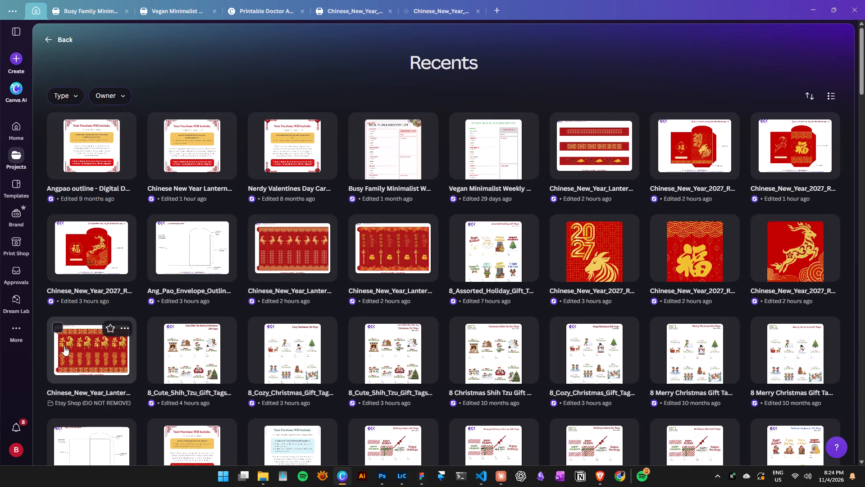
left_click(64, 346)
left_click(33, 12)
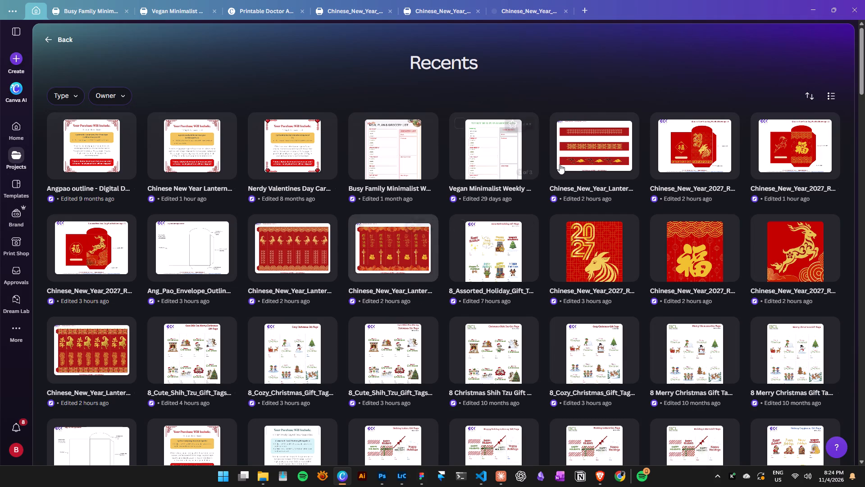
left_click(561, 161)
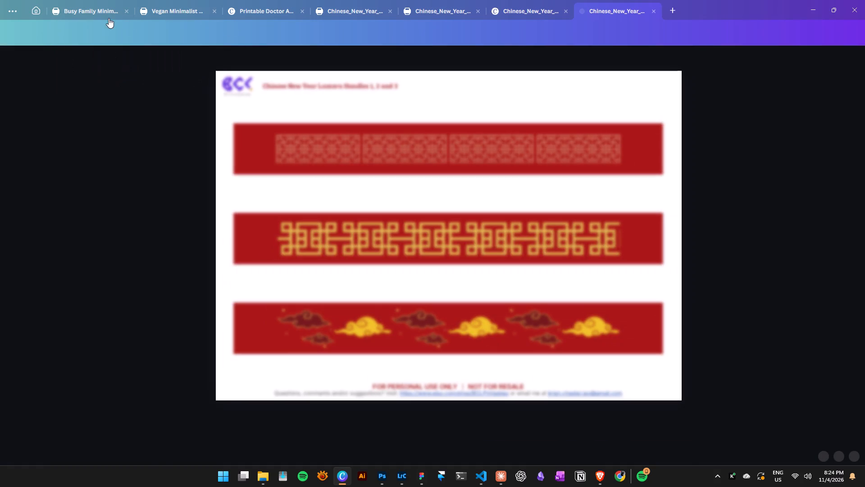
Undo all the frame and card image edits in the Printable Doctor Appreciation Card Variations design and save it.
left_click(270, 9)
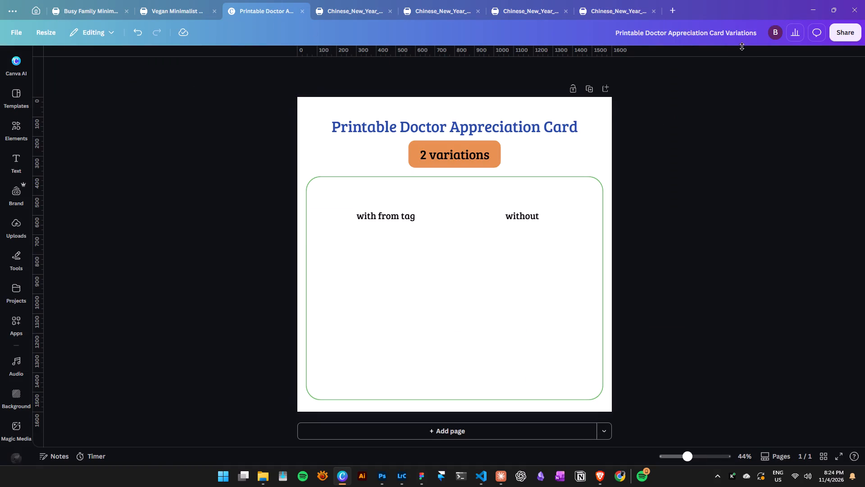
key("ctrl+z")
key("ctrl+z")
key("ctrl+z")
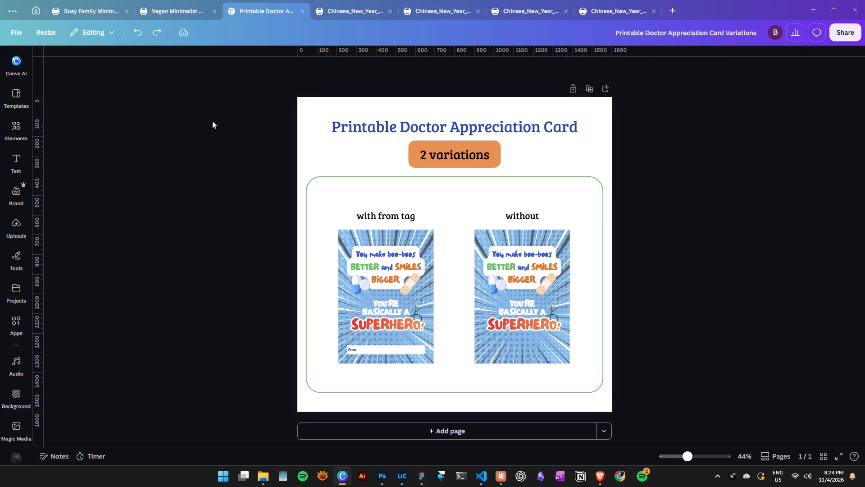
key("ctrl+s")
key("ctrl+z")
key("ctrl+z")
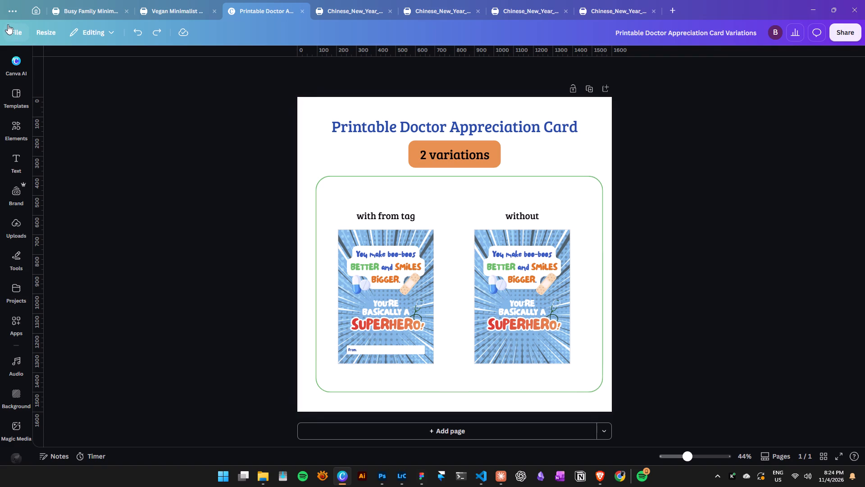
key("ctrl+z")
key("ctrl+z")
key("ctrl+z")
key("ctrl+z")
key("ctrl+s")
Make a copy of the Printable Doctor Appreciation Card Variations design, close the original and go to the copy.
left_click(14, 29)
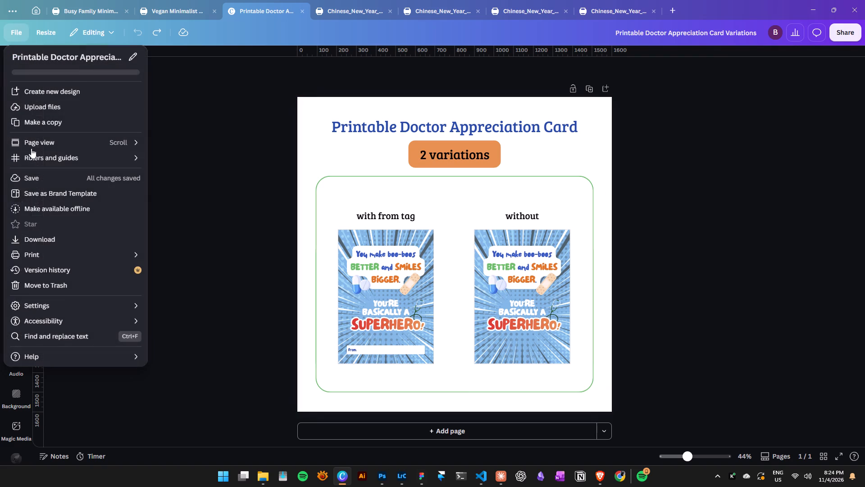
left_click(58, 126)
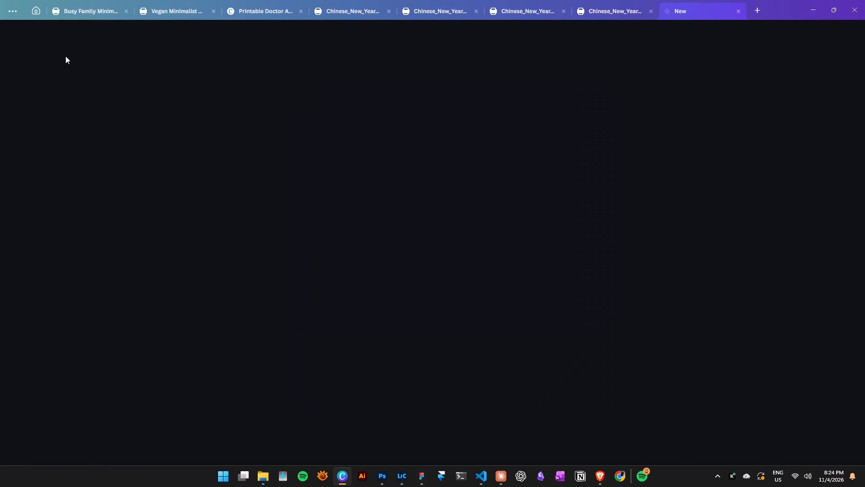
left_click(258, 15)
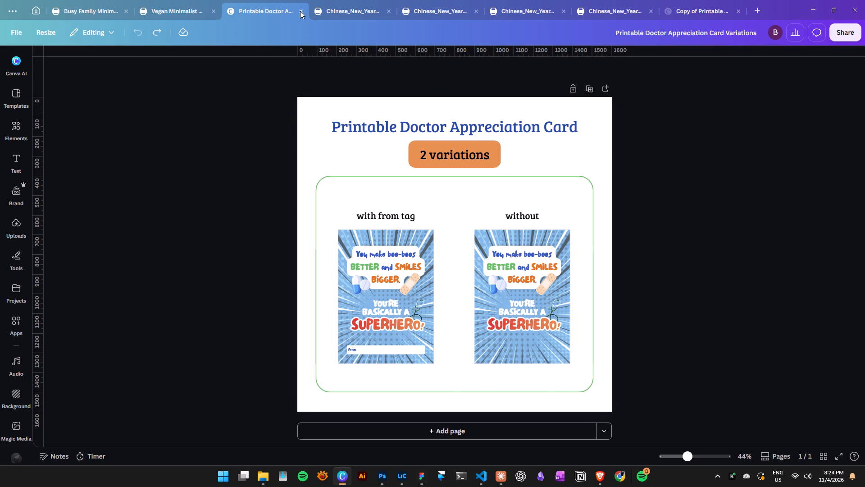
left_click(300, 11)
left_click(642, 8)
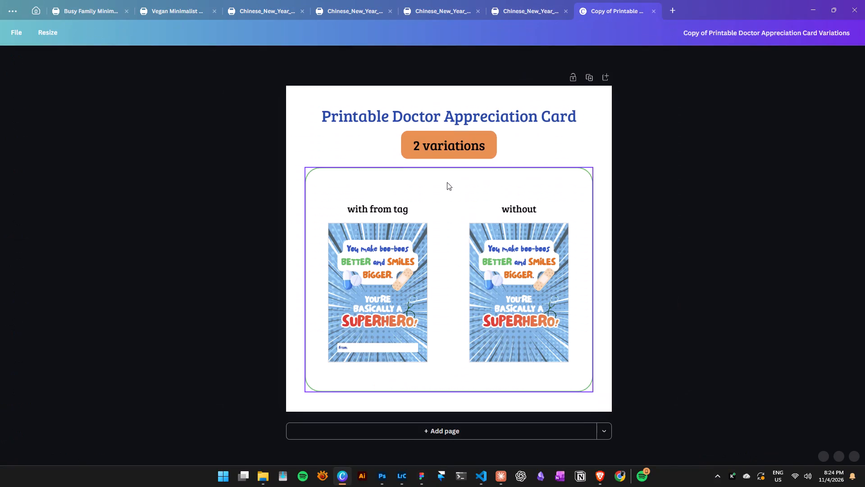
Delete both doctor card images from the copied design.
left_click(397, 208)
left_click(396, 266)
left_click(511, 276, "shift")
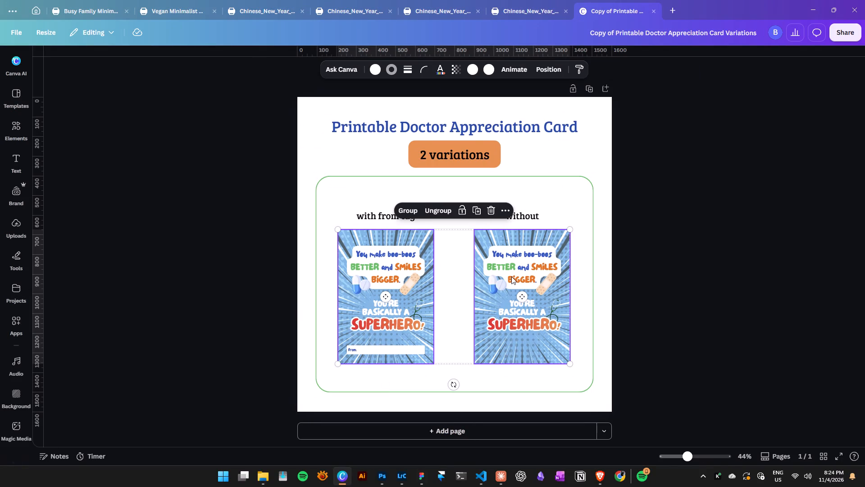
key("BackSpace")
Enlarge the green rounded frame to about 1,512 wide and place it centred just below the orange "2 variations" badge.
left_click(560, 315)
left_click_drag(592, 394, 605, 405, "alt")
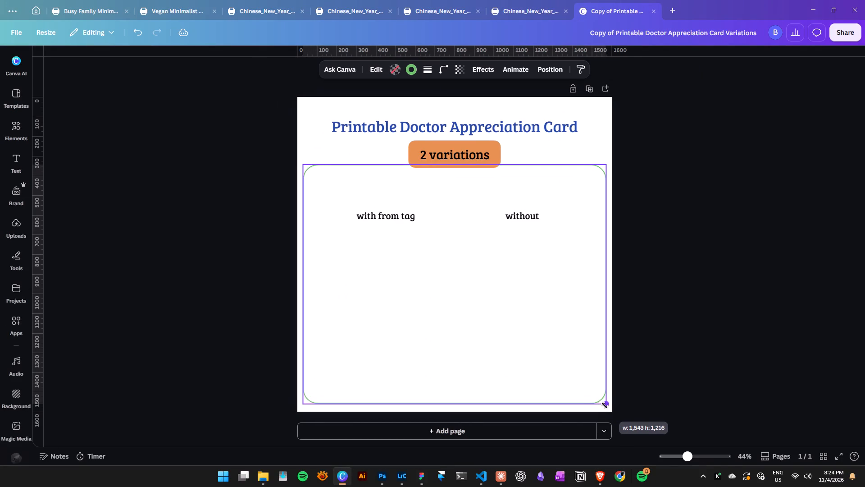
left_click_drag(605, 405, 600, 404, "alt")
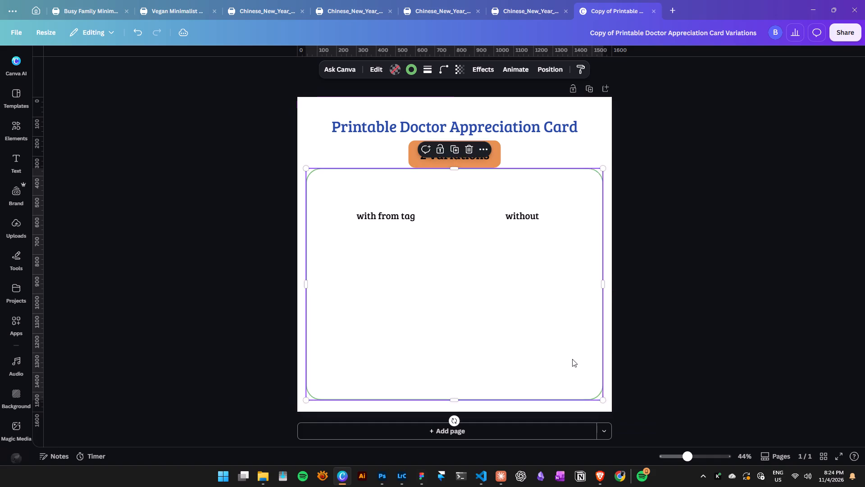
left_click_drag(573, 351, 577, 356)
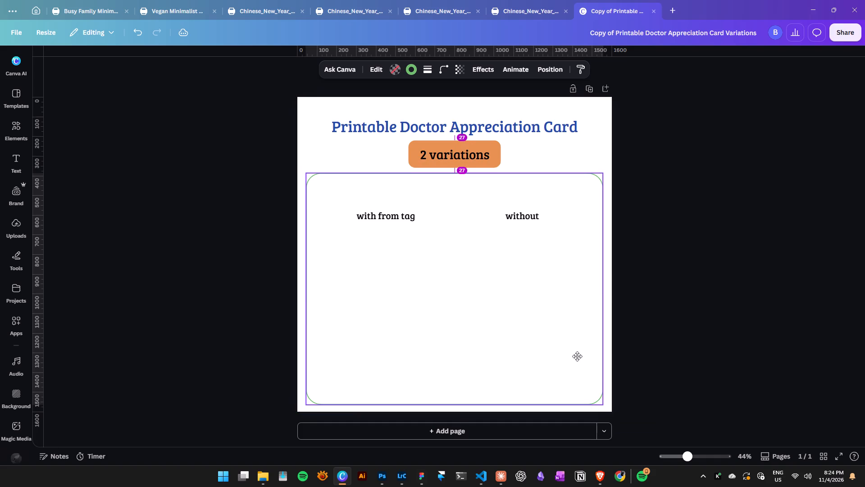
left_click_drag(577, 356, 577, 356)
key("Up")
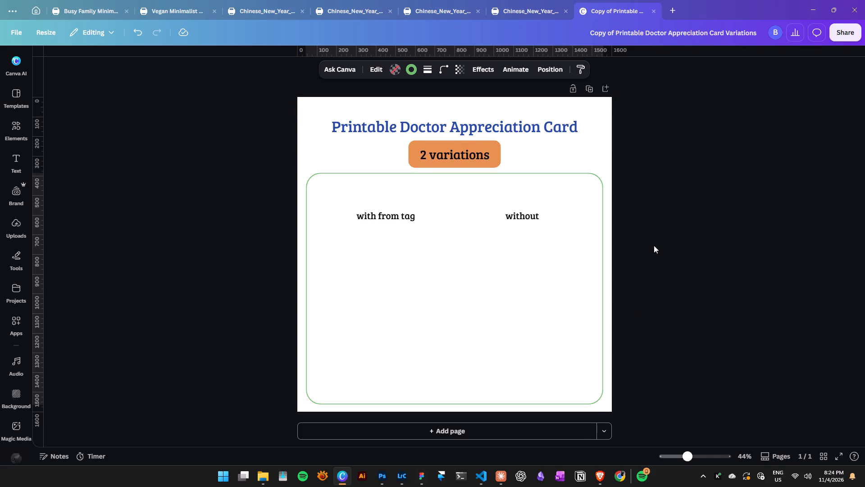
key("Up")
key("Up")
key("Up")
key("Up")
key("Up")
key("Up")
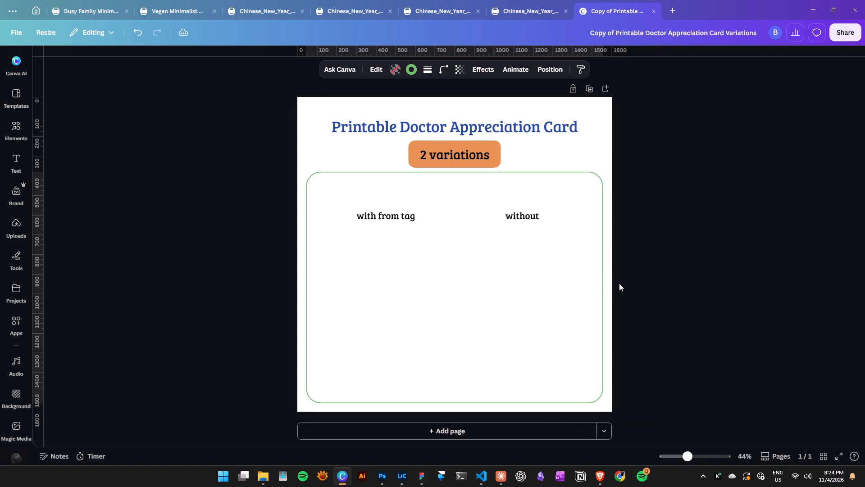
key("Up")
Lower the green frame's top edge to leave a clearer gap beneath the orange badge.
left_click_drag(453, 171, 450, 179)
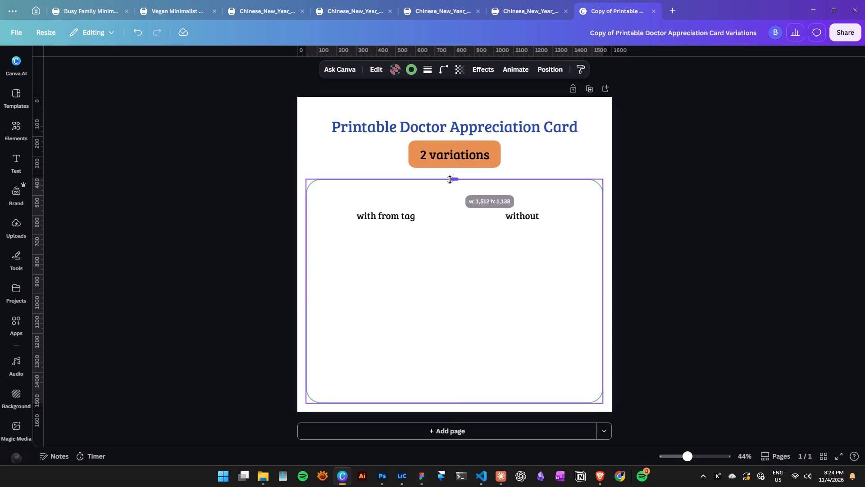
left_click_drag(450, 179, 452, 182)
left_click(730, 201)
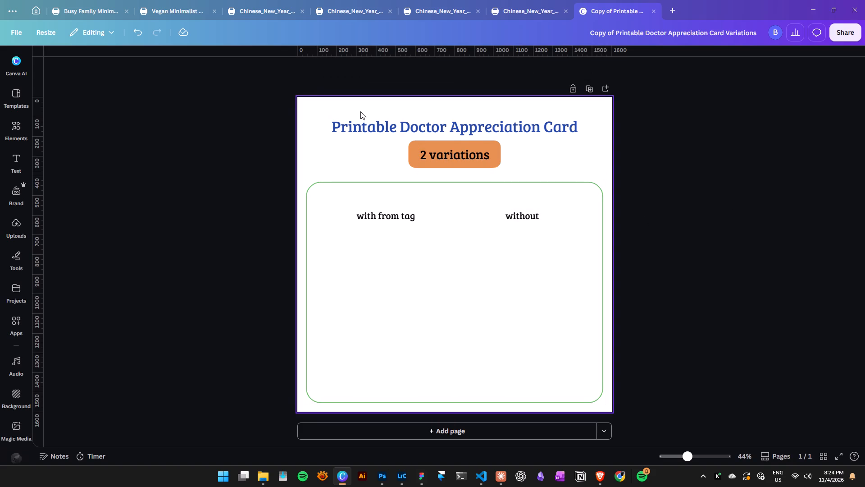
Check the Etsy listing's featured photo in Brave, and copy the "Chinese New Year Lantern Handles 1, 2 and 3" heading into the copied variations design.
left_click(366, 125)
left_click(523, 11)
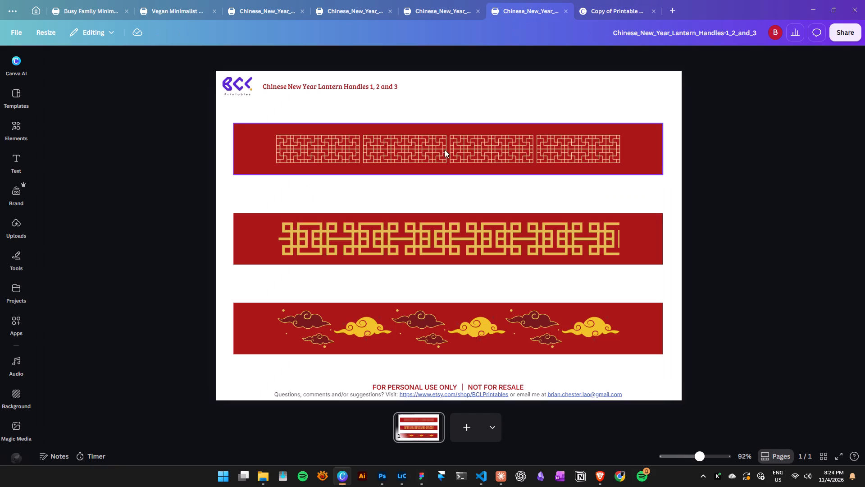
left_click(596, 471, "ctrl")
left_click(295, 210)
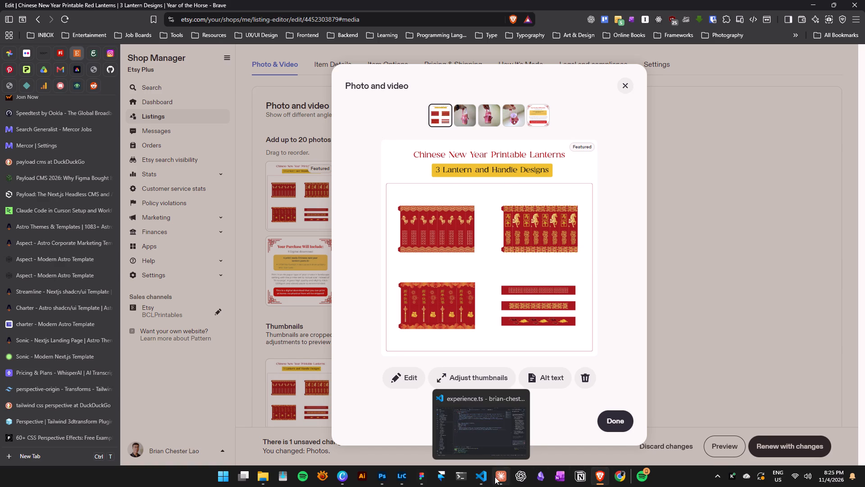
left_click(341, 475)
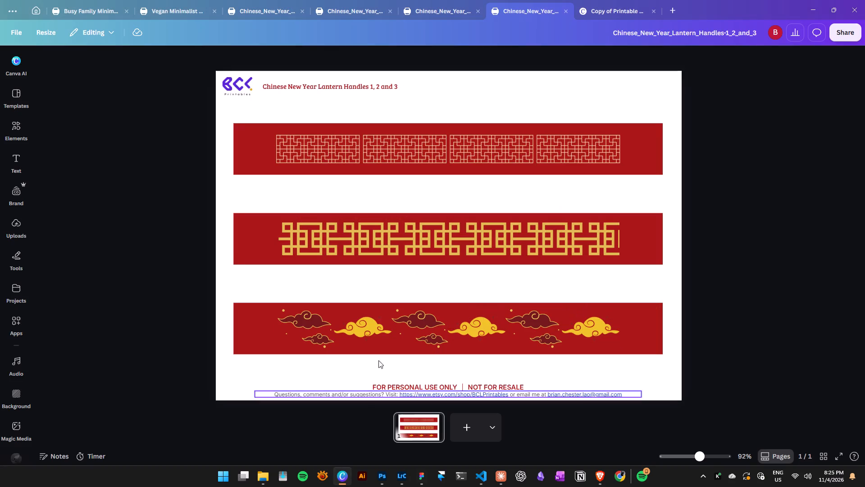
left_click(300, 87)
double_click(300, 86)
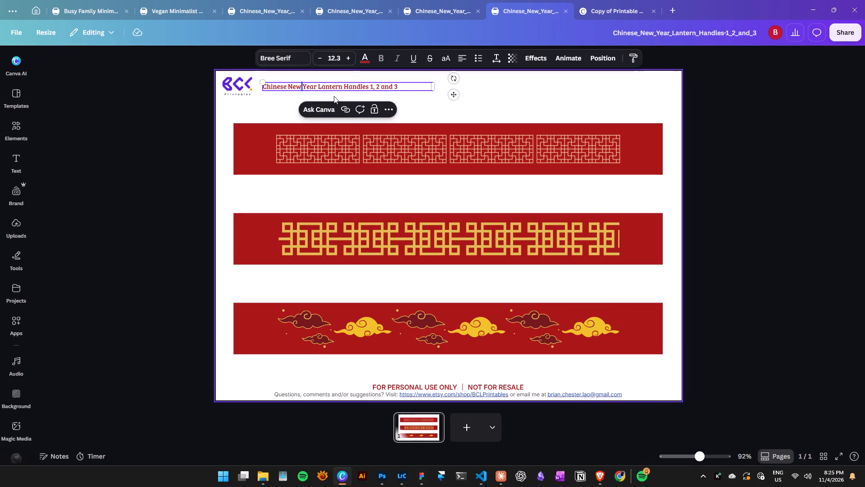
left_click(339, 98)
left_click(351, 89)
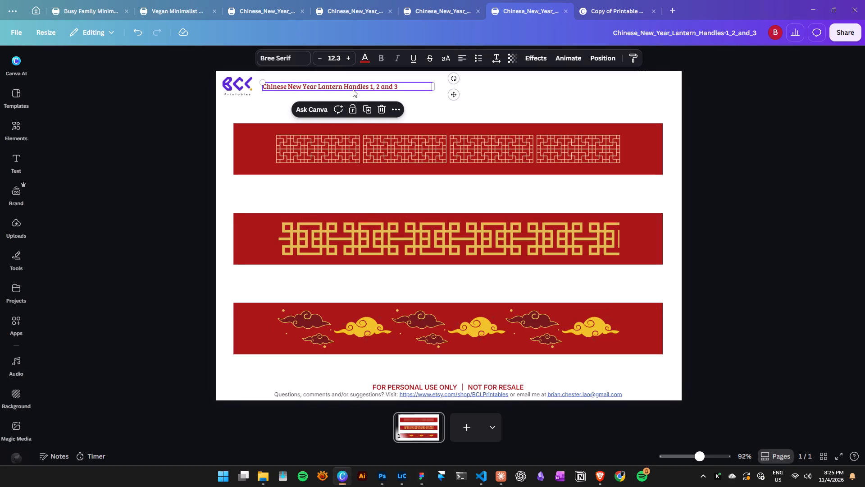
key("ctrl+c")
left_click(620, 10)
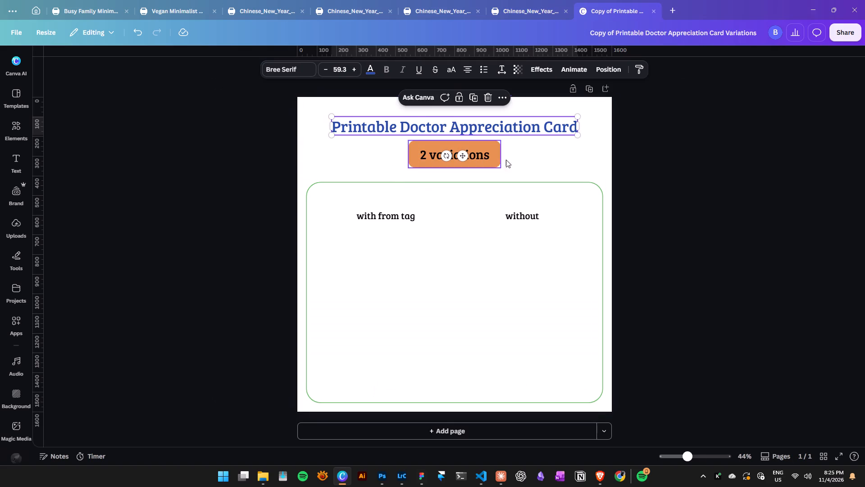
left_click(564, 147)
key("ctrl+v")
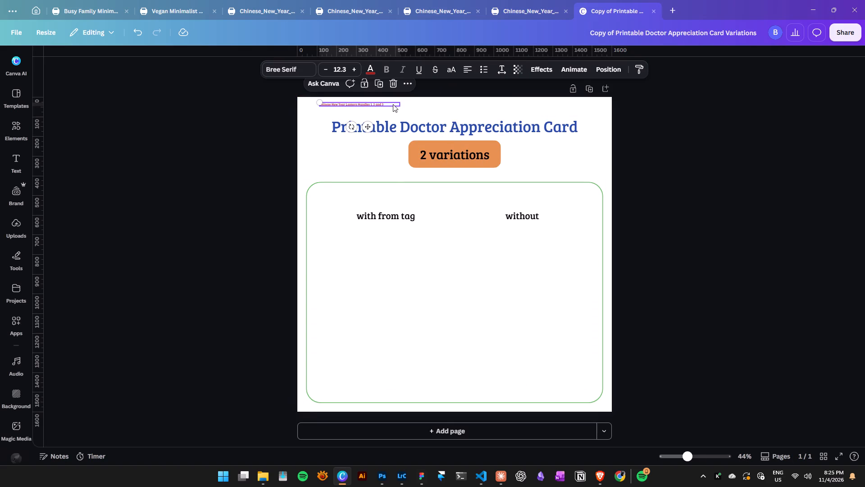
Widen the pasted heading's text box across most of the page, centre its text and set the font size to 50.3.
left_click_drag(401, 105, 587, 104)
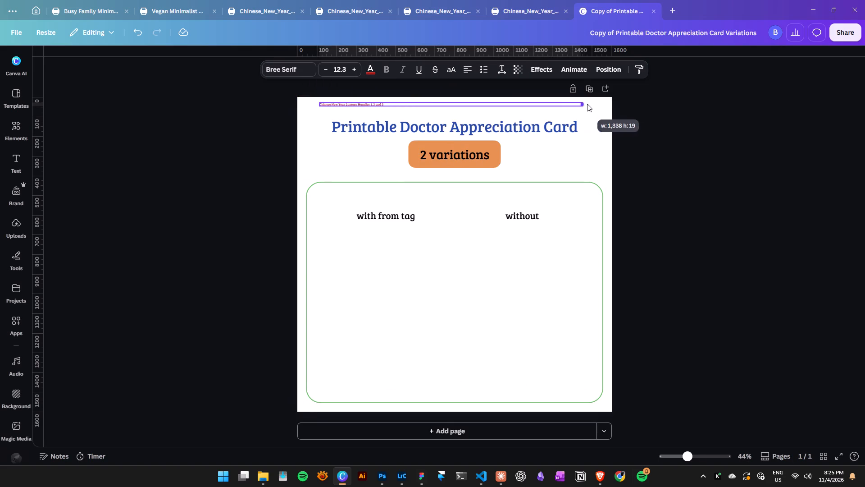
left_click_drag(587, 104, 589, 104)
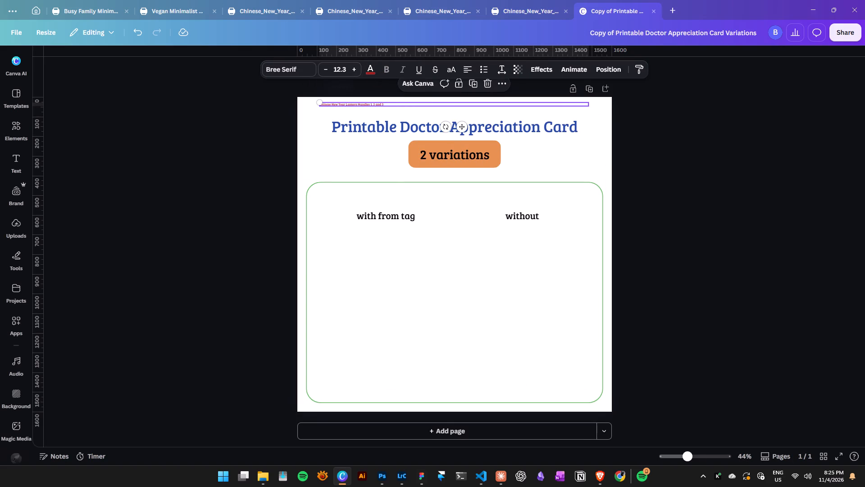
left_click(469, 71)
left_click(332, 71)
triple_click(358, 68)
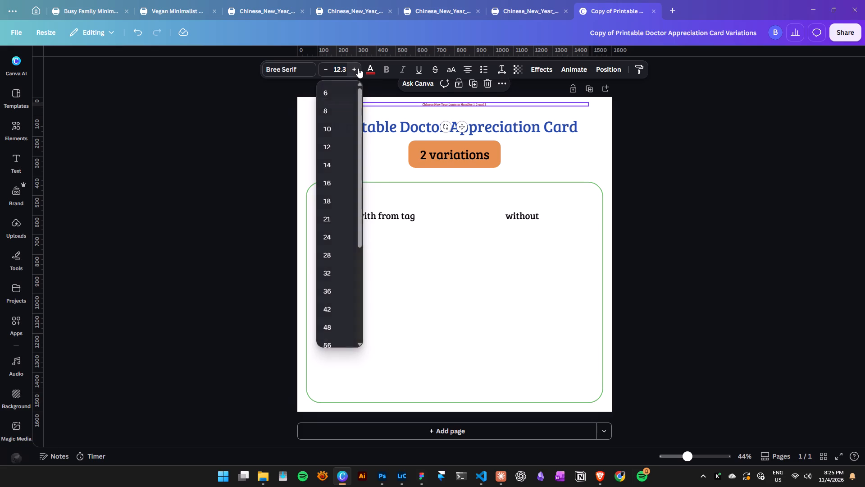
triple_click(358, 68)
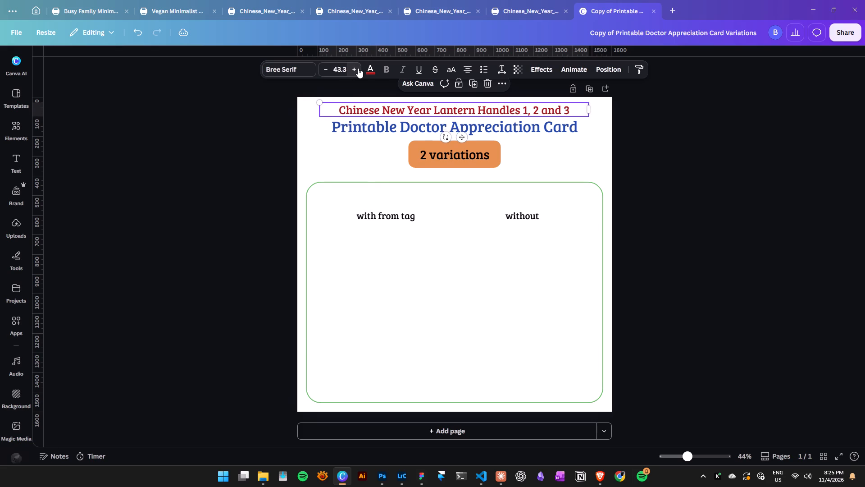
left_click(358, 68)
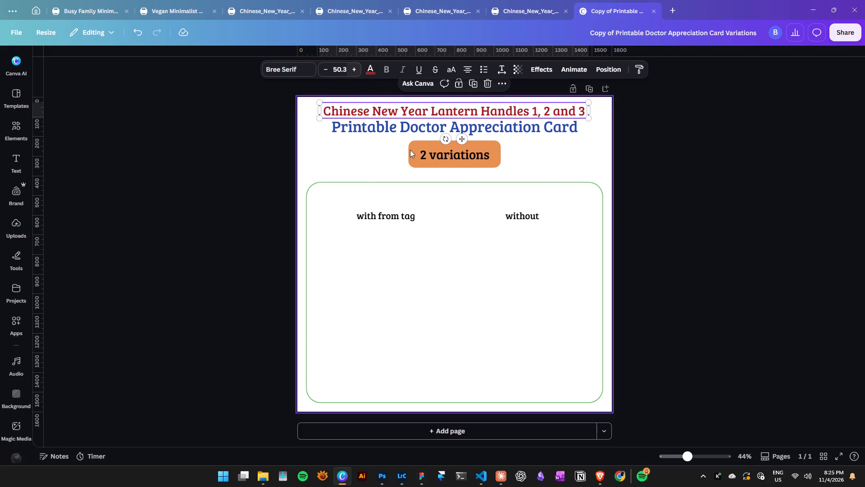
Delete the blue "Printable Doctor Appreciation Card" title.
left_click(561, 134)
key("BackSpace")
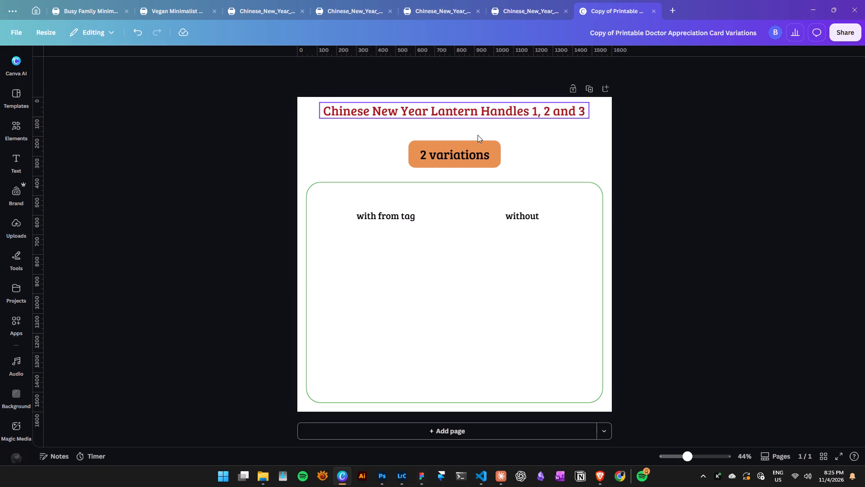
Recheck the title wording on the Etsy listing photo in Brave, and insert "Print Ready" before "Lantern" in the red heading.
left_click(597, 472)
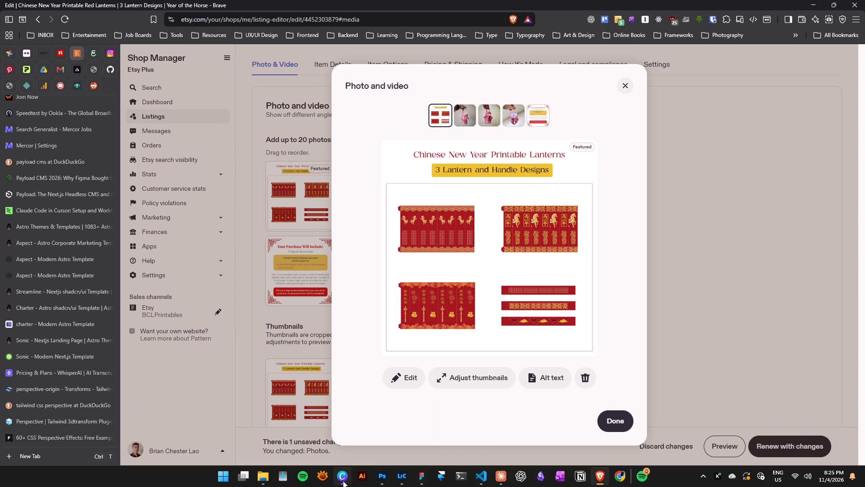
left_click(343, 481)
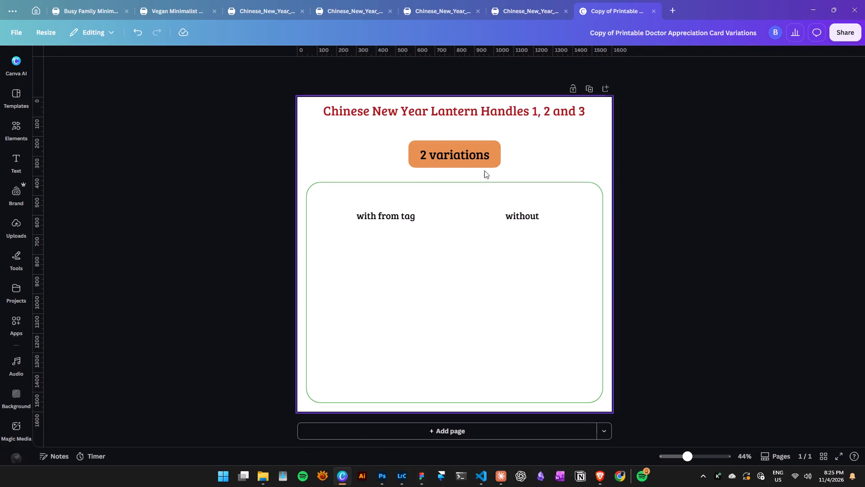
double_click(486, 106)
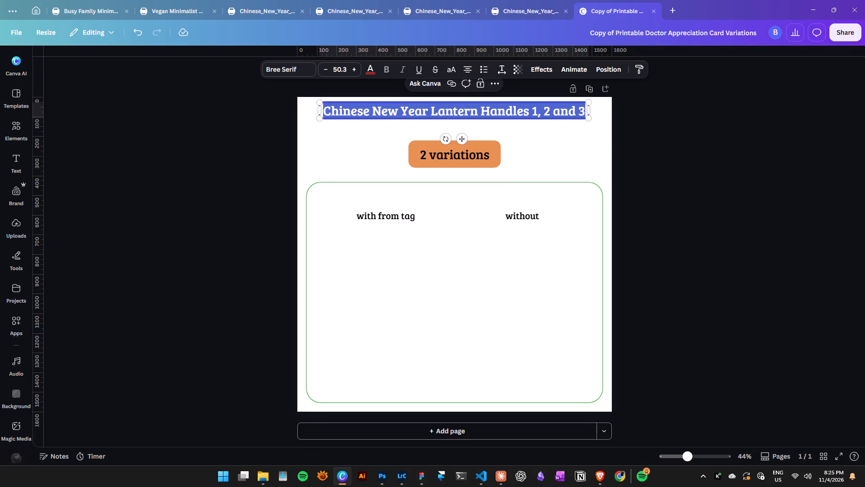
left_click(478, 111)
left_click(431, 113)
type("Print Ready")
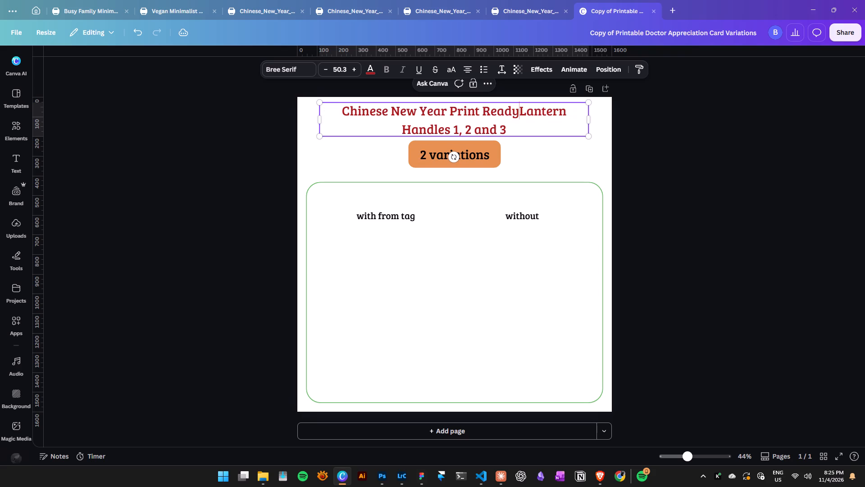
key("space")
Remove "Handles 1, 2 and 3" from the heading and pluralise the last word, making it "Chinese New Year Print Ready Lanterns".
key("Right")
key("Right")
key("Right")
key("Right")
key("Right")
key("Right")
key("Right")
key("Right")
key("Right")
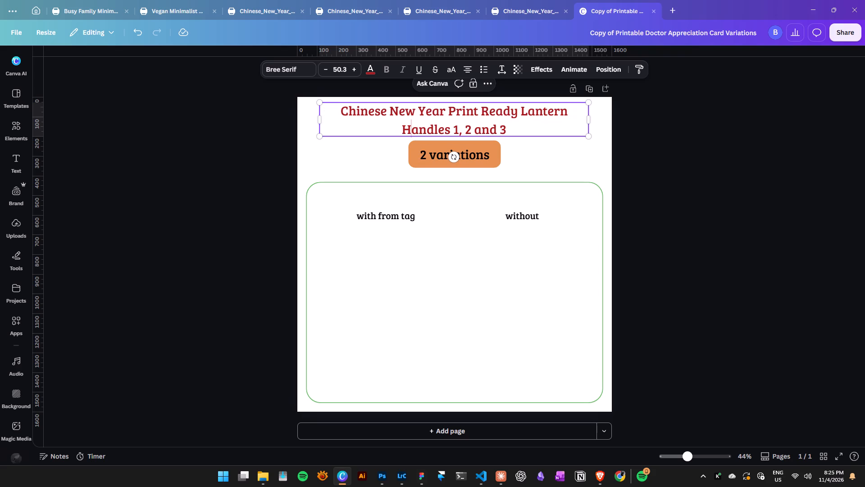
key("Right")
key("Left")
key("Left")
key("shift+Right")
key("shift+Right")
key("shift+Right")
key("shift+Right")
key("shift+Right")
key("shift+Right")
key("shift+Right")
key("shift+Right")
key("shift+Right")
key("shift+Right")
key("shift+Right")
key("shift+Right")
key("shift+Right")
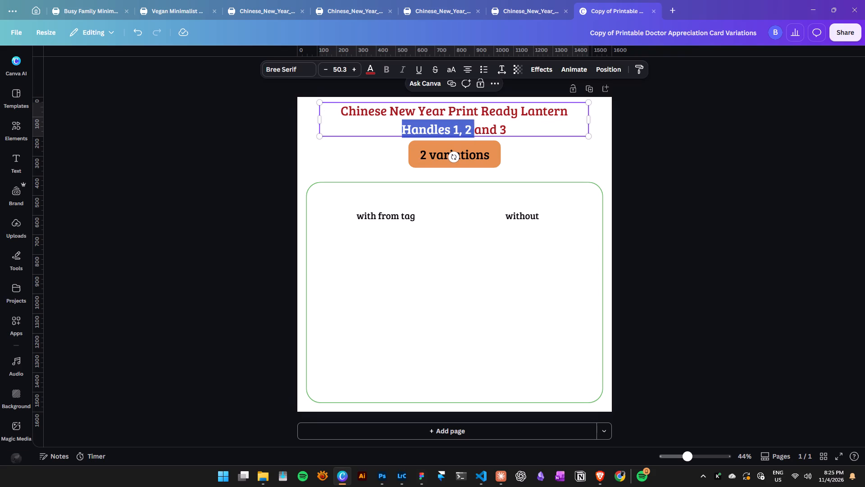
key("shift+Right")
key("shift+Right")
key("shift+Right")
key("shift+Right")
key("shift+Right")
key("BackSpace")
key("BackSpace")
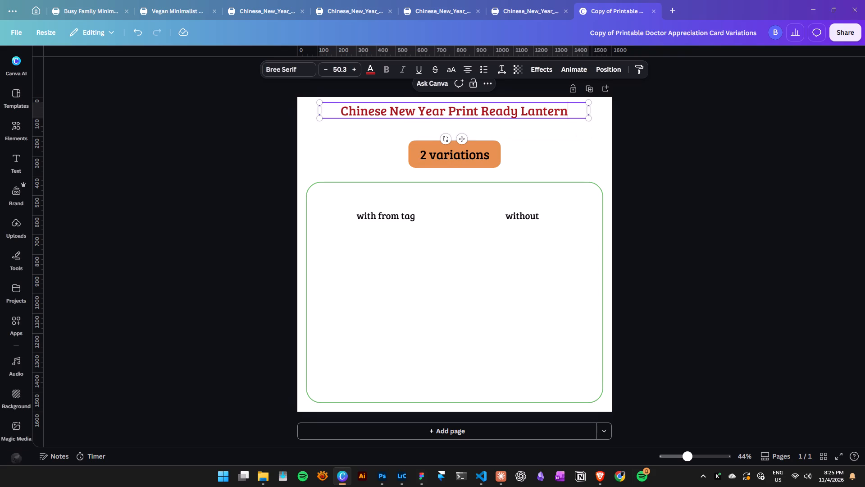
key("s")
left_click(652, 194)
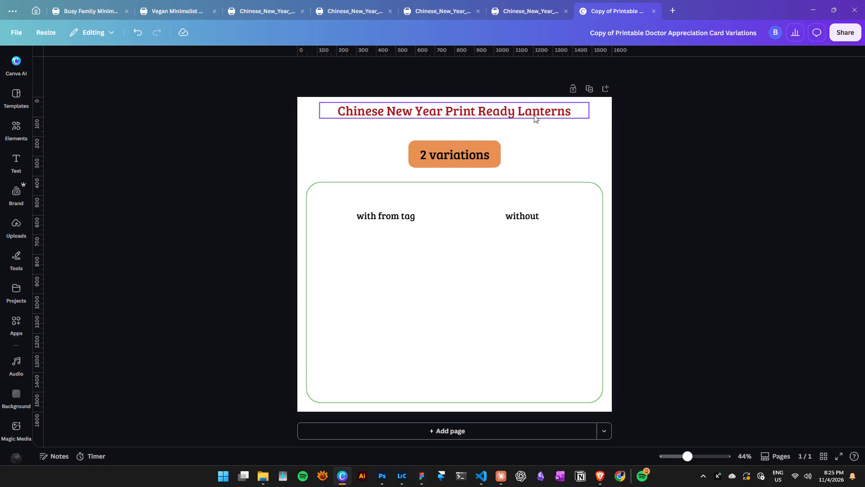
Set the heading's font size to 60.3, widen its box to fit one line and move it down, centred above the badge.
left_click(533, 113)
triple_click(351, 71)
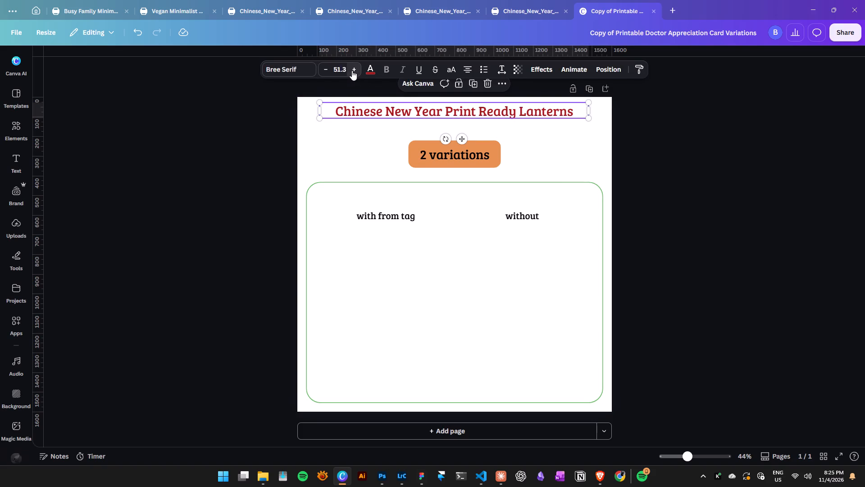
triple_click(353, 70)
triple_click(354, 70)
left_click(354, 70)
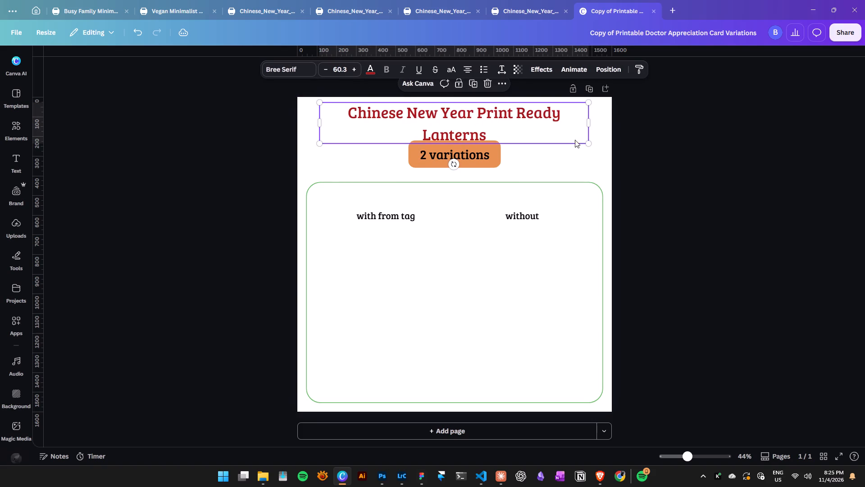
left_click_drag(590, 126, 597, 126, "alt")
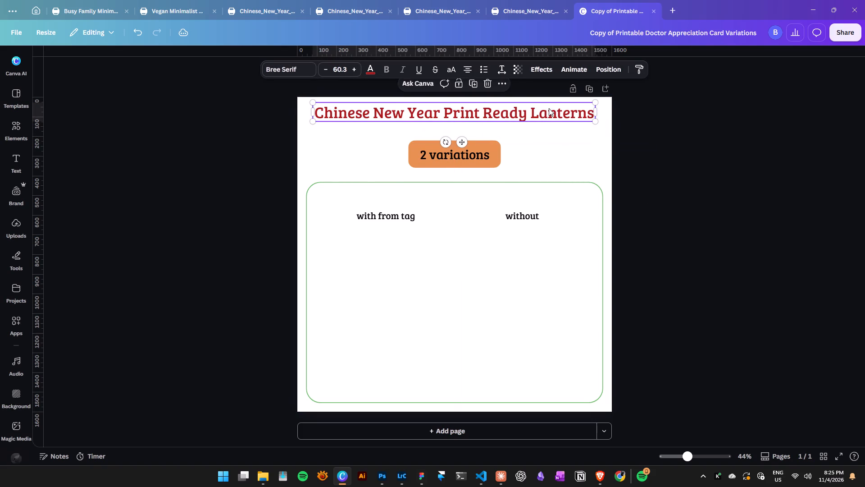
left_click_drag(551, 109, 551, 121)
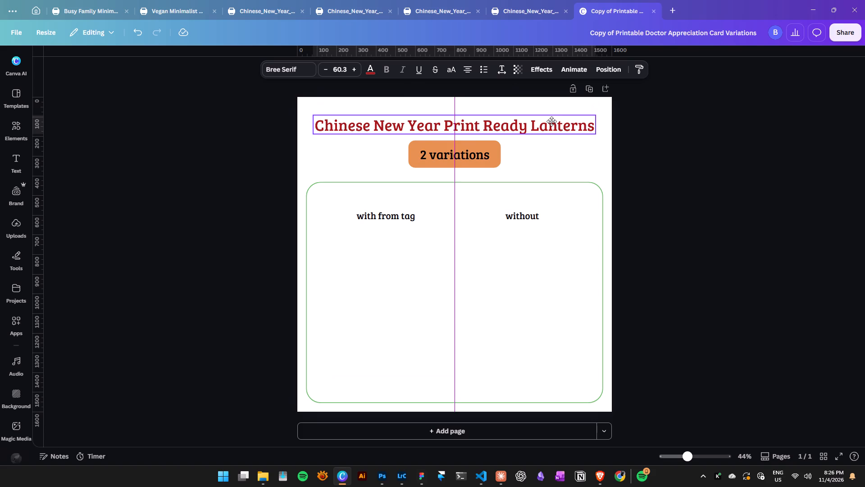
left_click_drag(551, 121, 551, 121)
Replace the orange badge's text with "3 designs with interchangable handles".
double_click(480, 152)
left_click(435, 158)
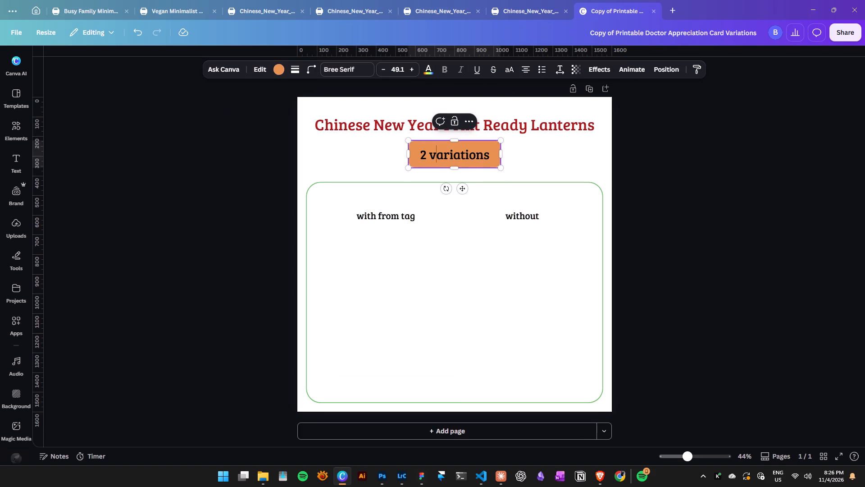
left_click_drag(422, 153, 516, 150)
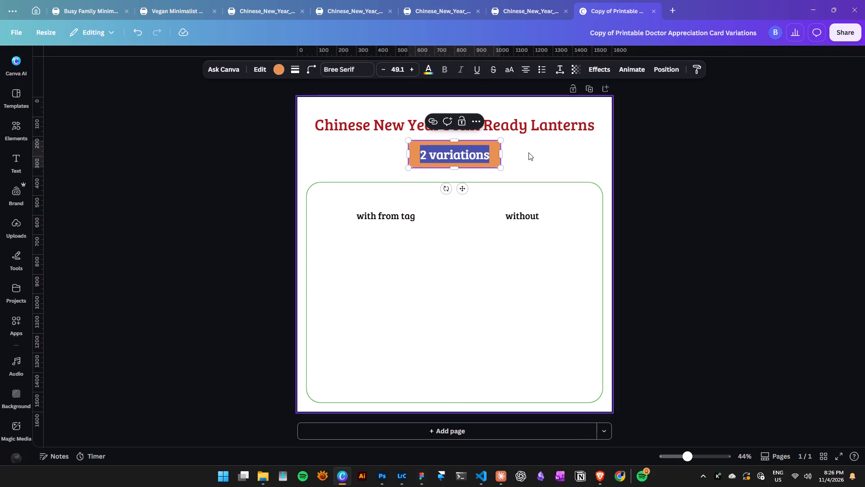
type("3 designs")
key("space")
type("with interchangable")
key("space")
type("handles")
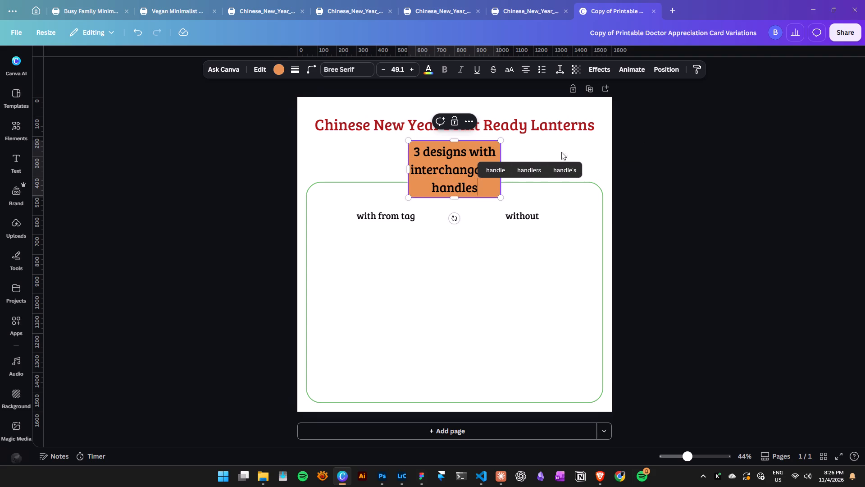
Widen the orange badge so its text fits on one line, and move it up between the heading and the rounded frame.
left_click(620, 145)
left_click(496, 163)
left_click_drag(502, 168, 526, 170)
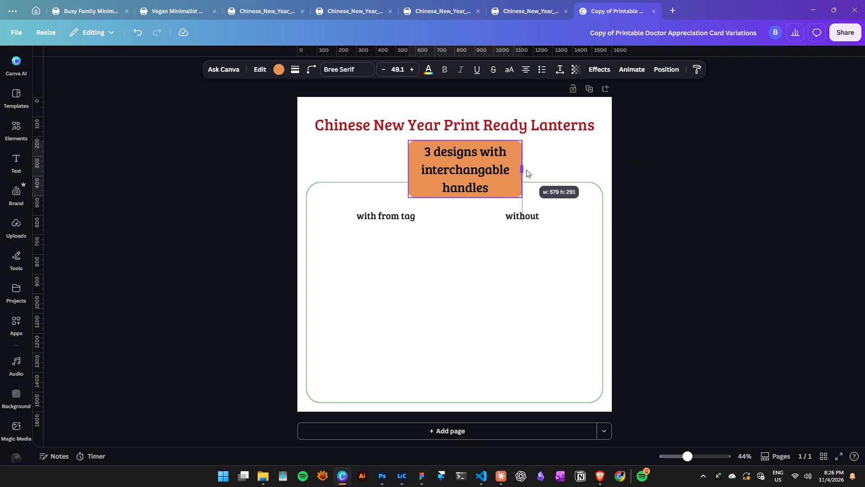
left_click_drag(526, 170, 572, 172)
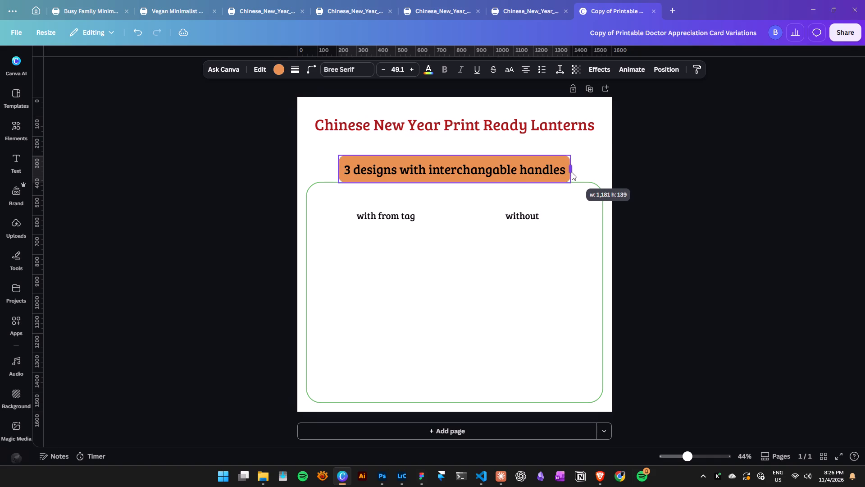
left_click_drag(572, 172, 578, 172)
left_click(701, 176)
left_click_drag(532, 170, 534, 160)
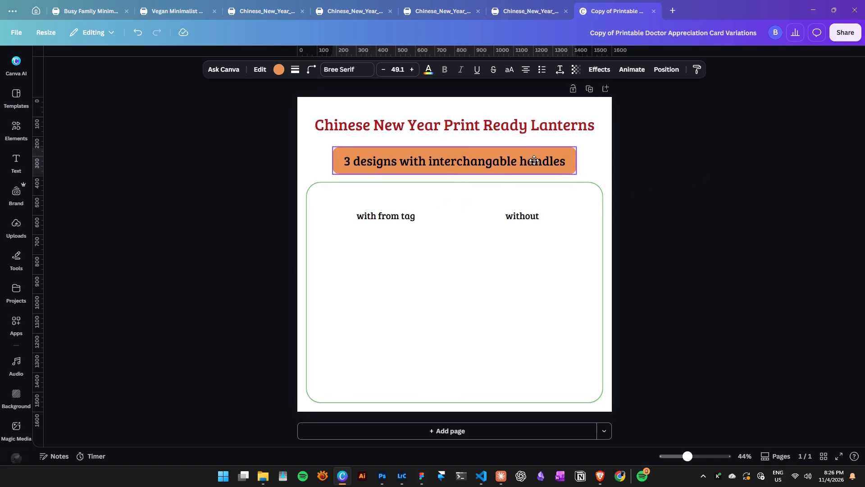
left_click_drag(534, 160, 536, 156)
left_click(707, 176)
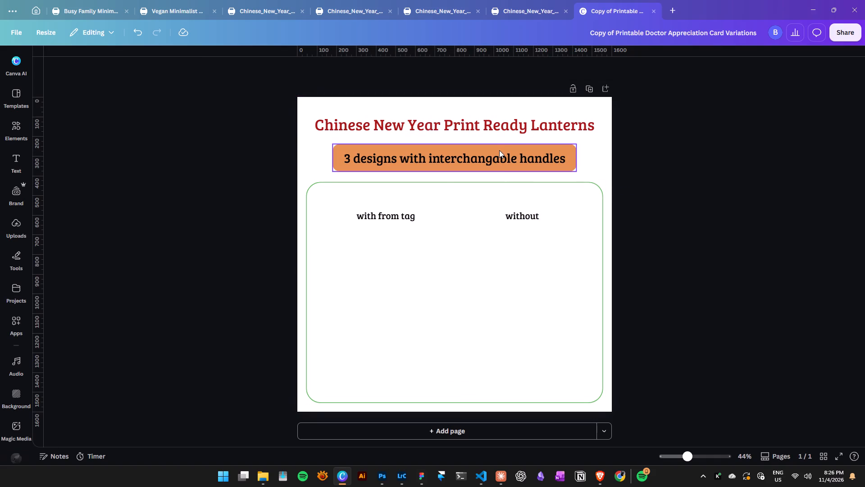
Recolour the badge with the heading's dark red fill and make its text white.
left_click(499, 150)
left_click(281, 66)
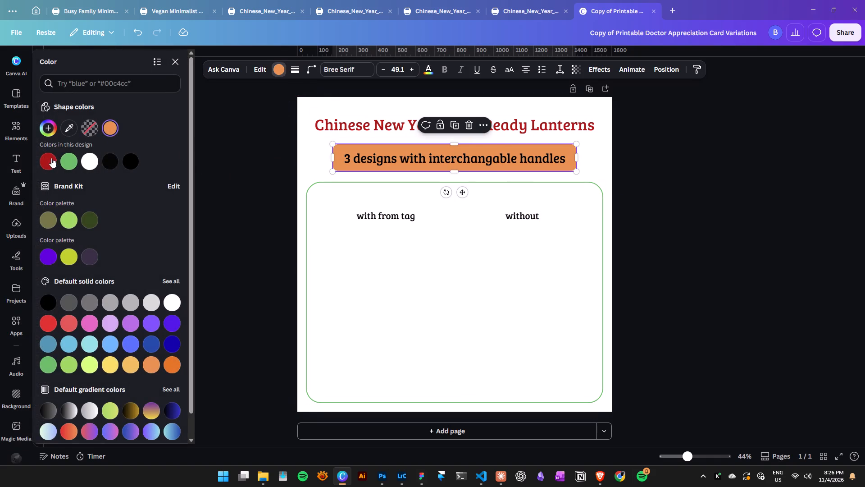
left_click(46, 159)
left_click(91, 160)
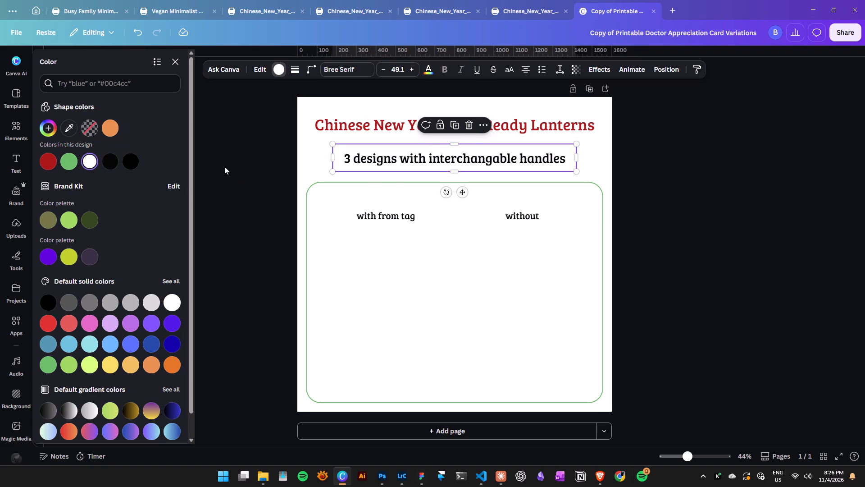
left_click(48, 157)
left_click(245, 156)
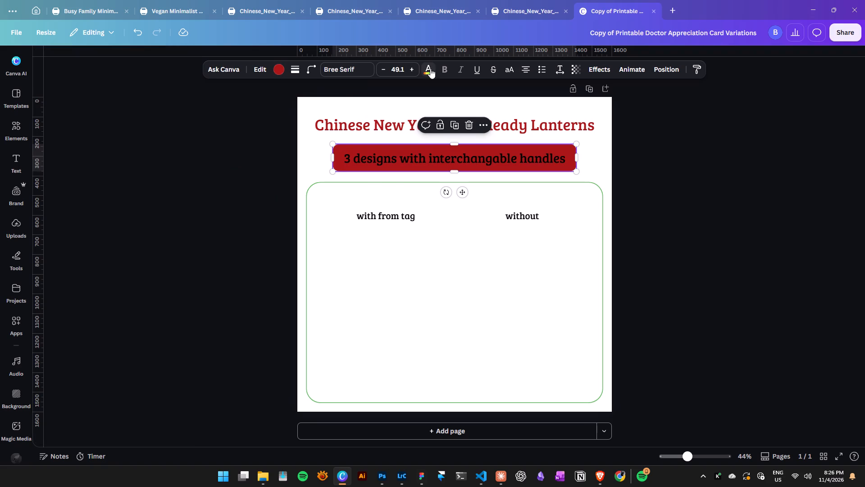
left_click(430, 69)
left_click(72, 165)
left_click(265, 177)
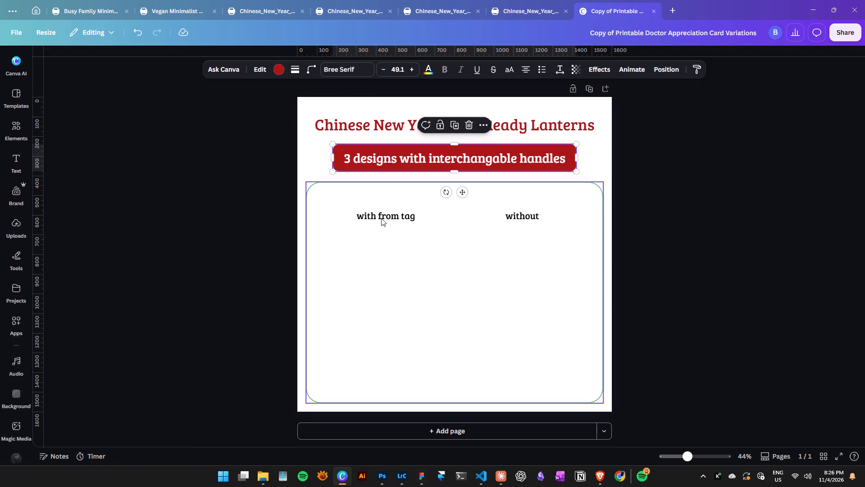
left_click(651, 223)
Change the large rounded frame's border from green to the design's dark red, and save.
left_click(570, 182)
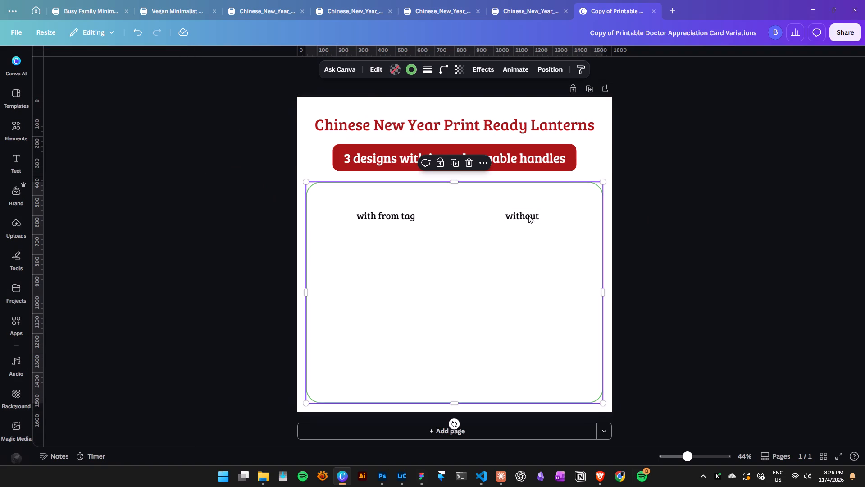
left_click(414, 68)
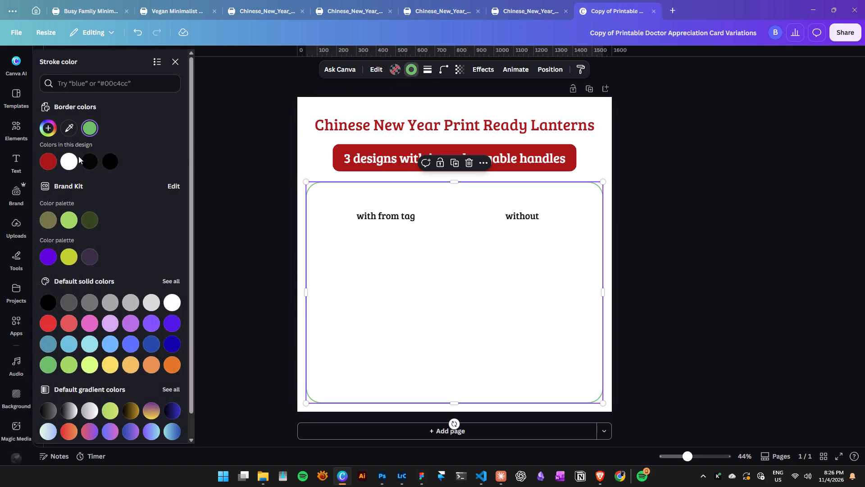
left_click(50, 157)
left_click(238, 180)
left_click(700, 281)
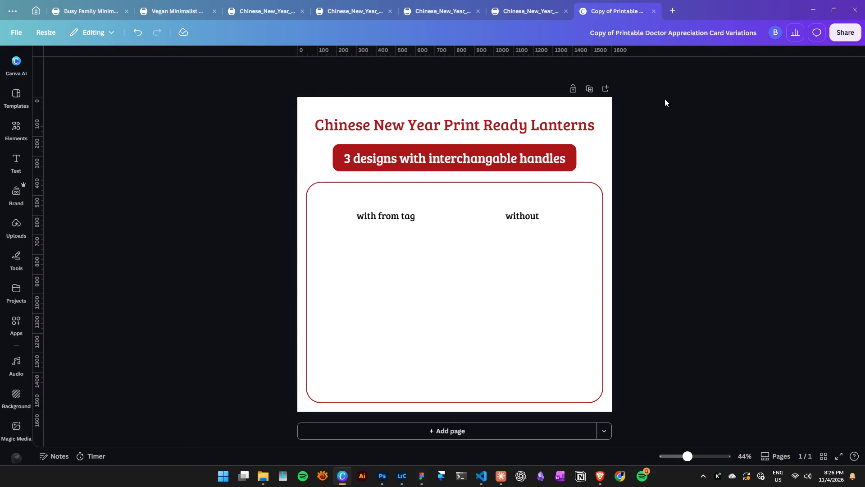
key("ctrl+s")
Rename the design as "Chinese New Year Print Ready Lanterns" and save it.
left_click(609, 34)
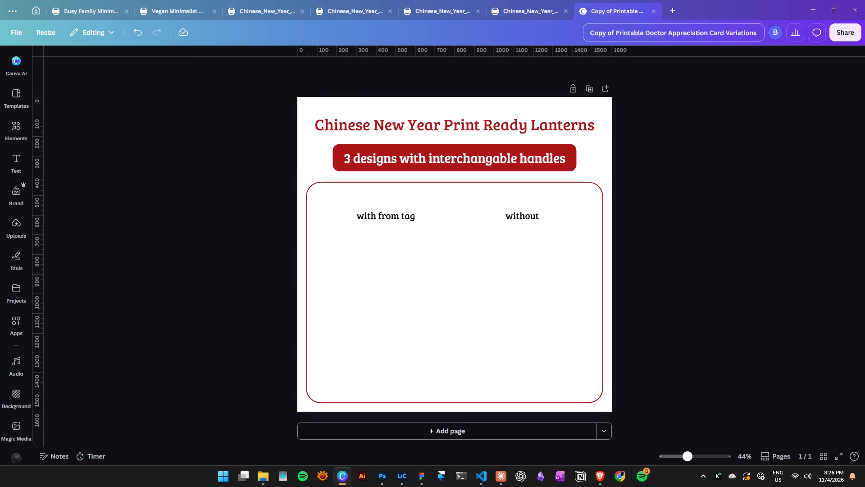
left_click(527, 13)
left_click(641, 31)
key("ctrl+a")
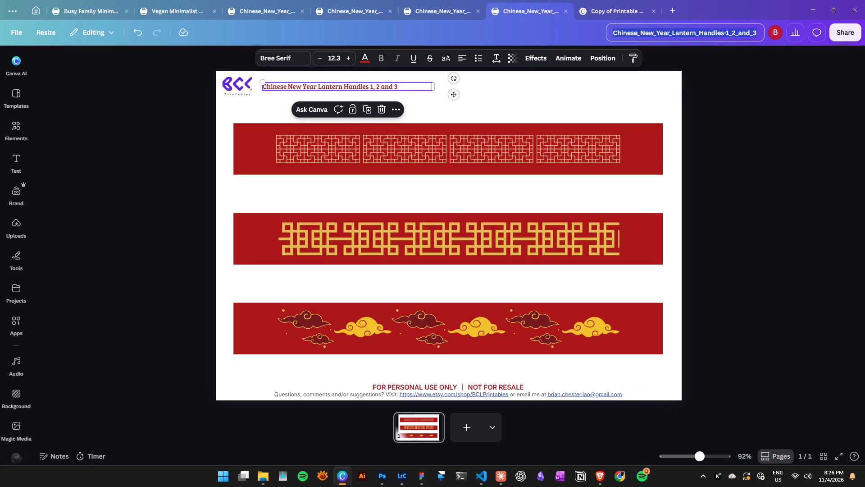
left_click(621, 11)
left_click(624, 32)
left_click_drag(592, 31, 769, 40)
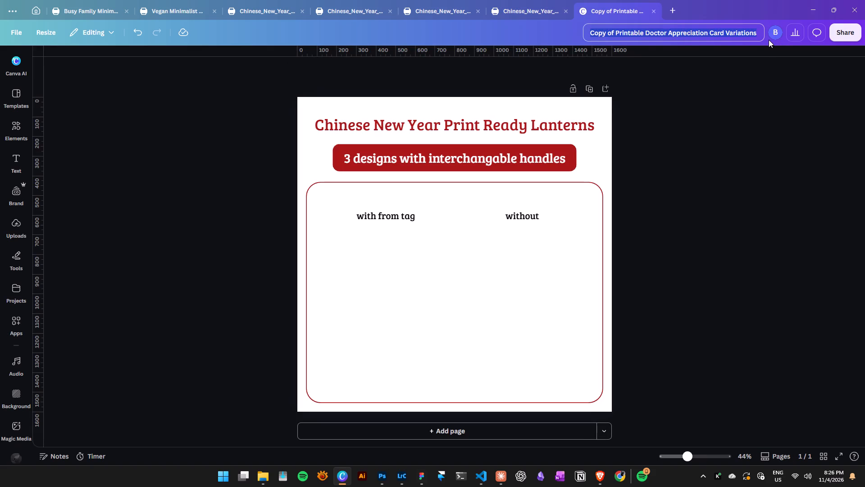
left_click_drag(769, 40, 770, 40)
type("Chines New Year")
key("space")
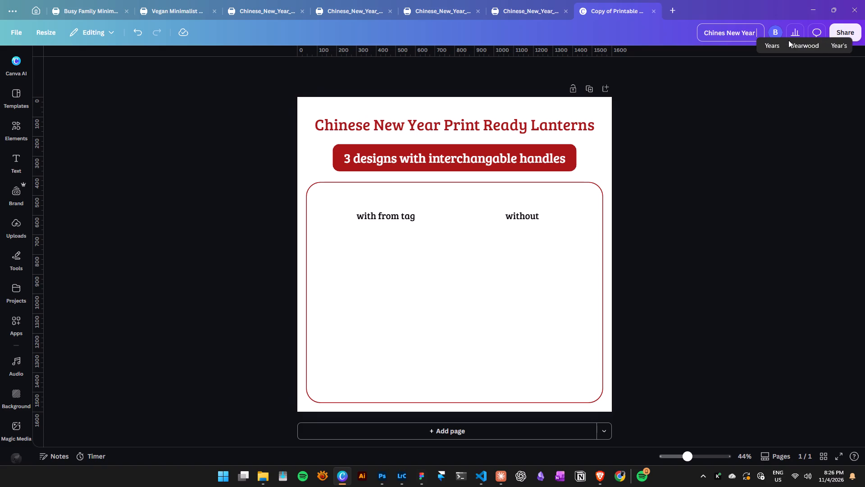
type("P{r")
key("BackSpace")
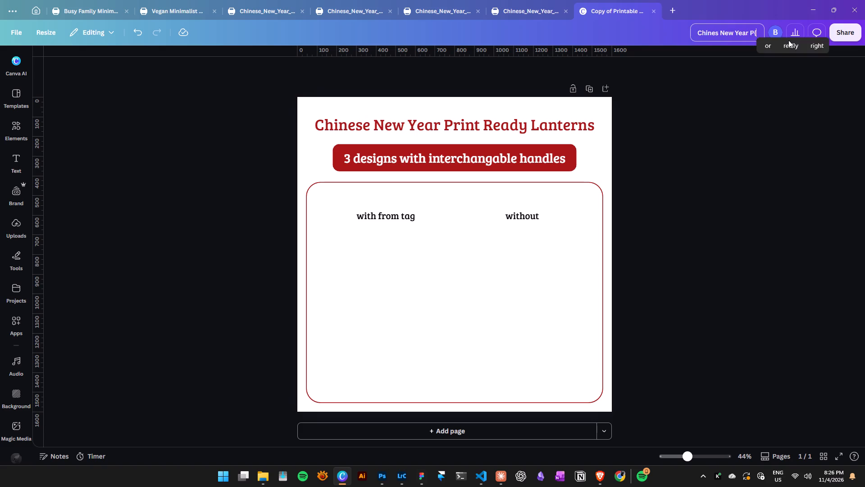
key("BackSpace")
type("rint Ready Lanterns")
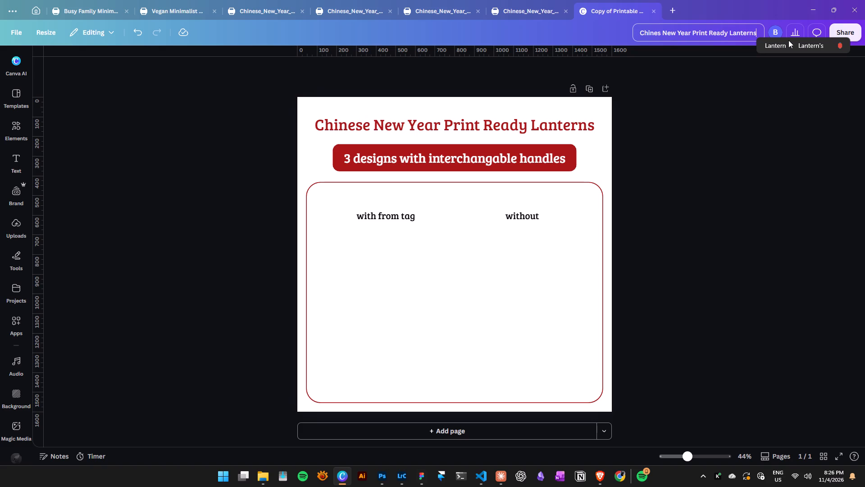
key("Return")
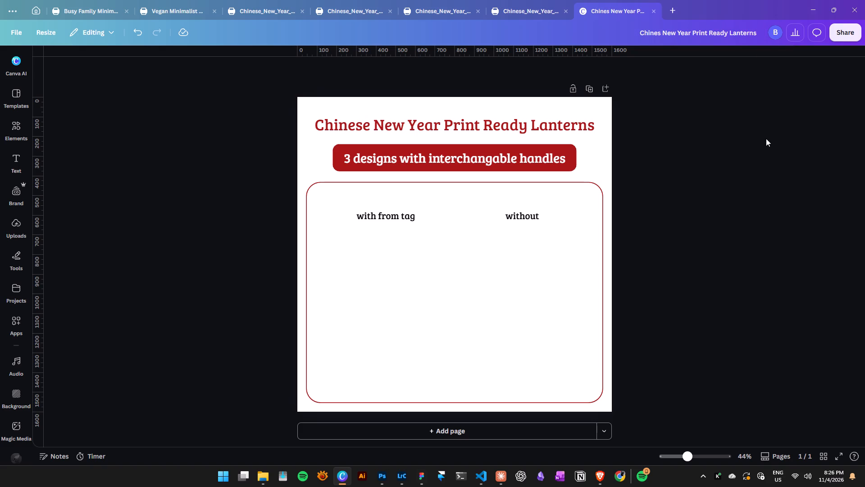
left_click(665, 40)
double_click(658, 38)
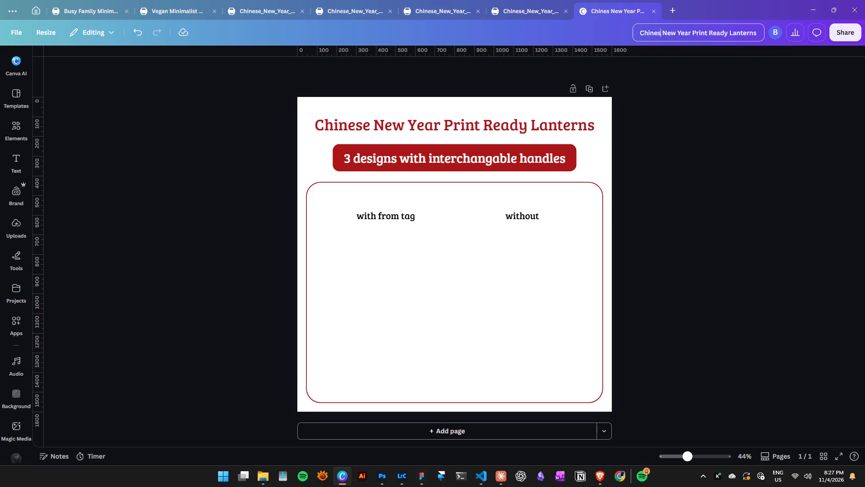
key("e")
key("Return")
key("ctrl+s")
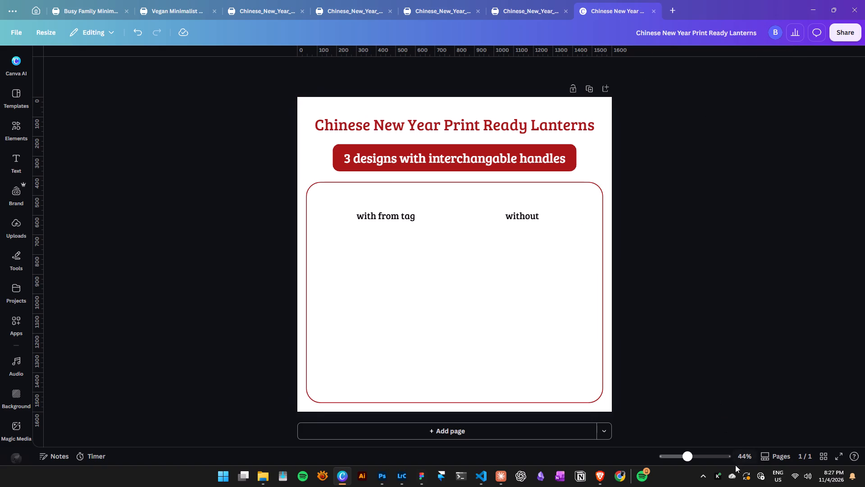
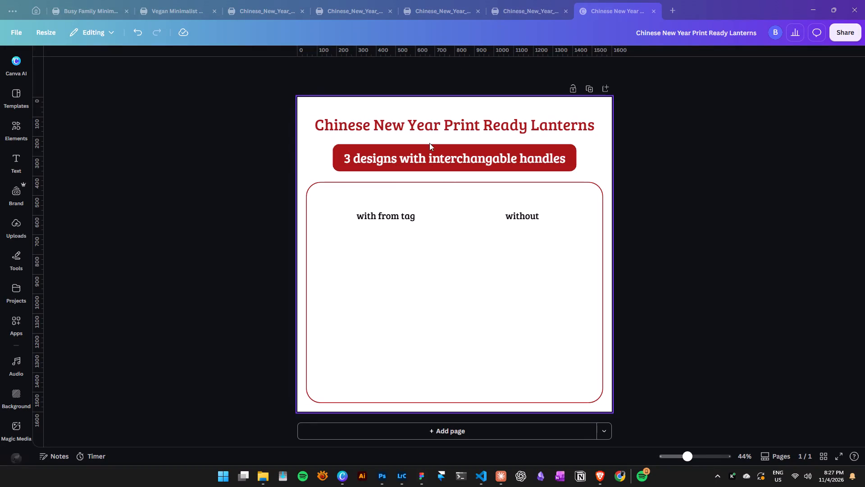
Copy all the lantern artwork from the Chinese_New_Year_Lantern-3 design into the Chinese New Year Print Ready Lanterns design.
left_click(188, 11)
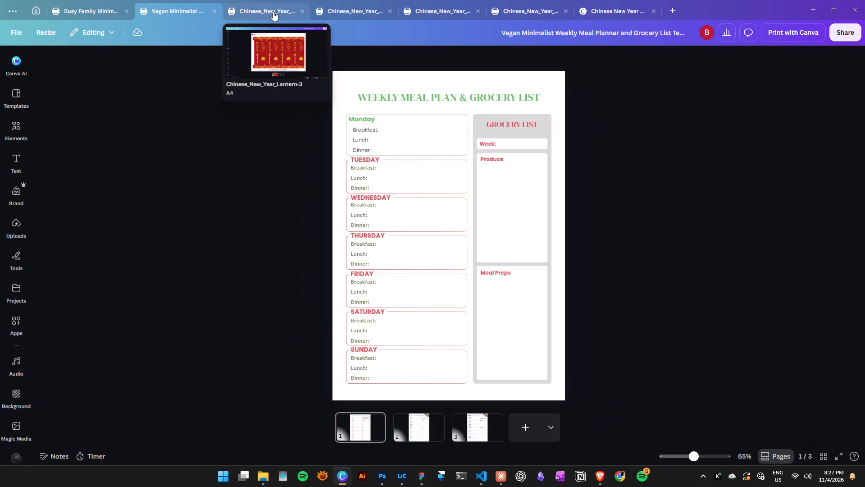
left_click(273, 8)
left_click_drag(209, 108, 569, 246)
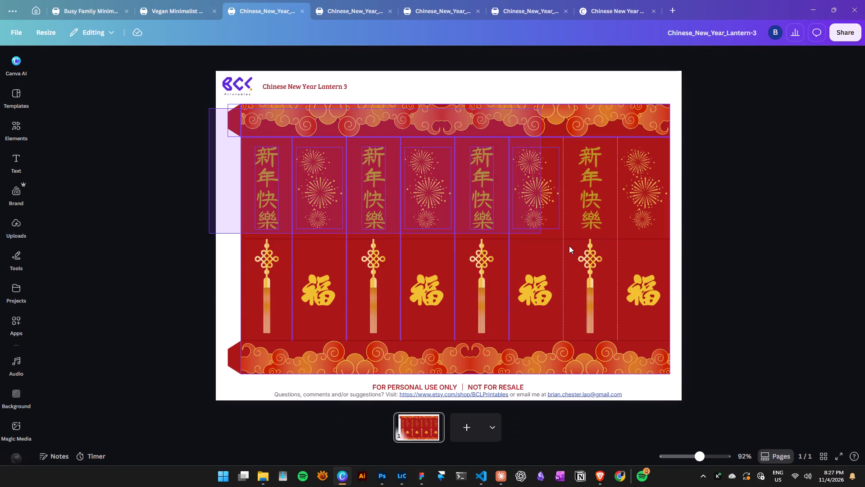
left_click_drag(569, 246, 709, 376)
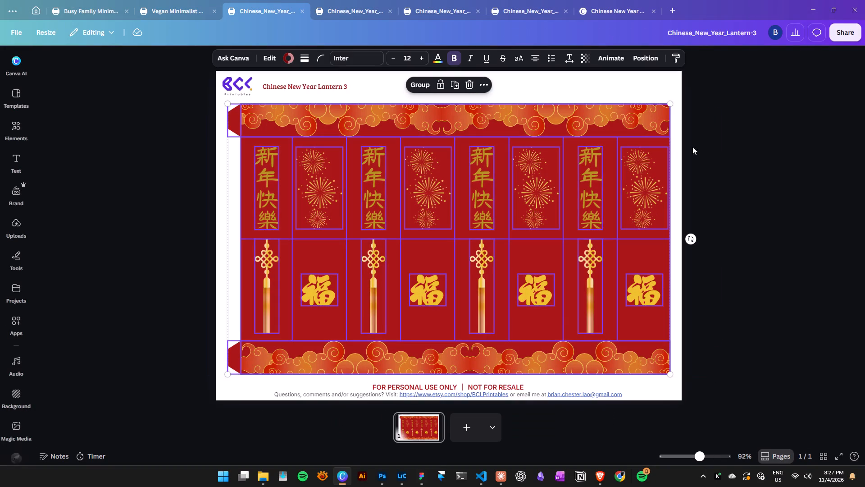
key("ctrl+c")
left_click(612, 9)
key("ctrl+v")
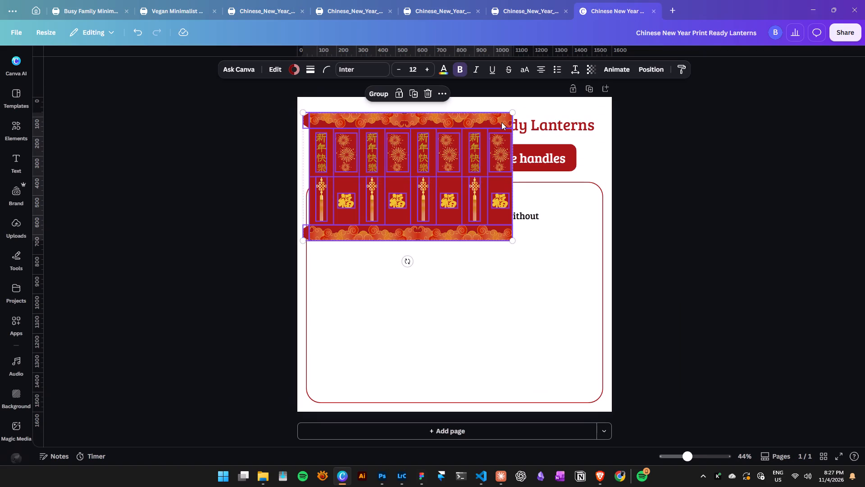
Shrink the pasted Lantern 3 artwork to a small thumbnail, group it, and place it in the rounded frame's lower-left corner.
left_click_drag(511, 114, 381, 196)
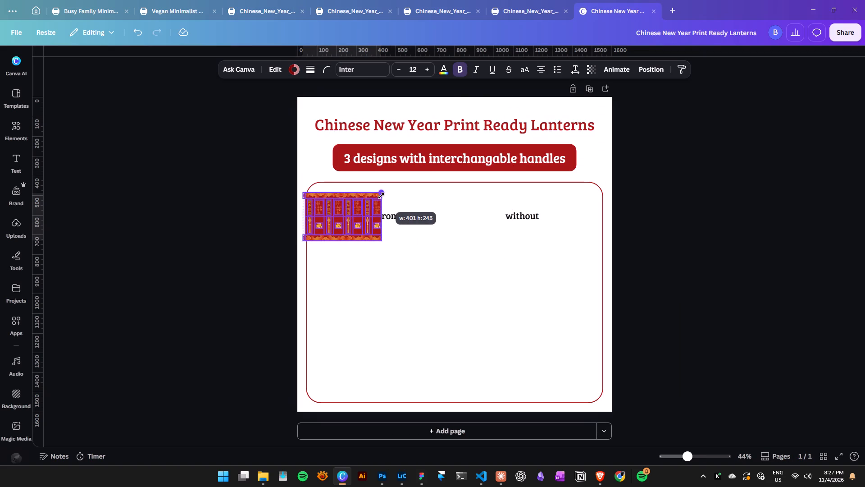
left_click_drag(381, 196, 391, 195)
key("ctrl+g")
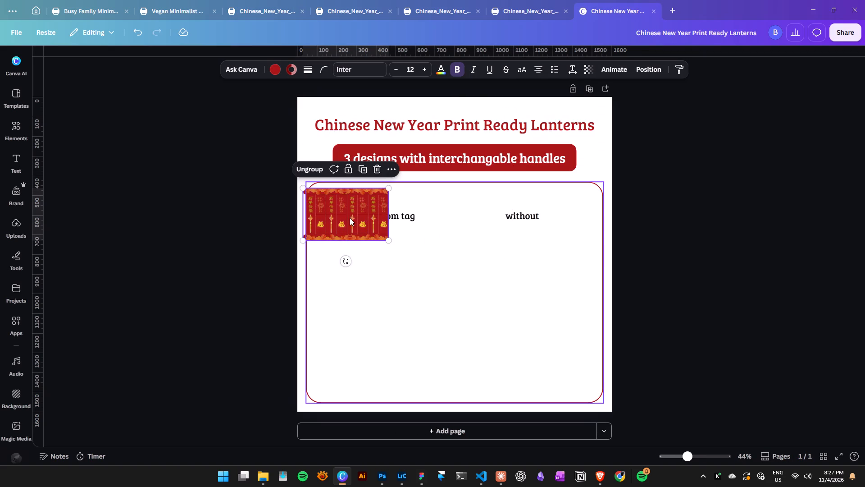
left_click_drag(347, 210, 448, 348)
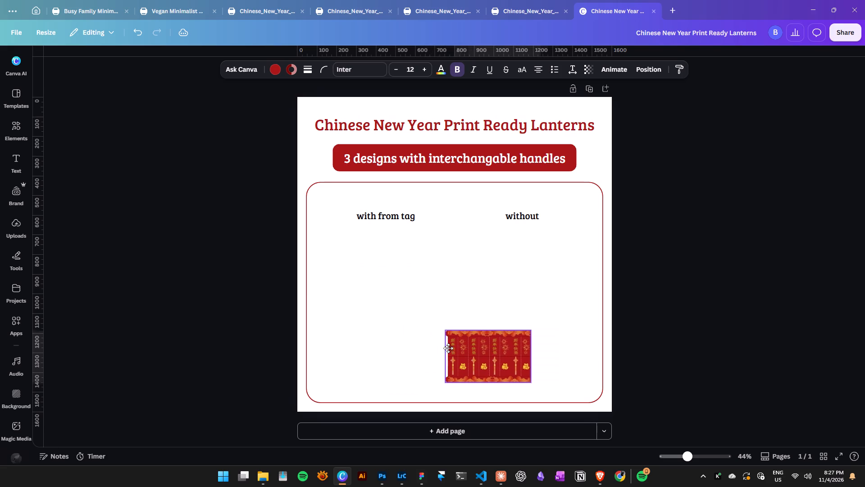
left_click_drag(448, 348, 370, 353)
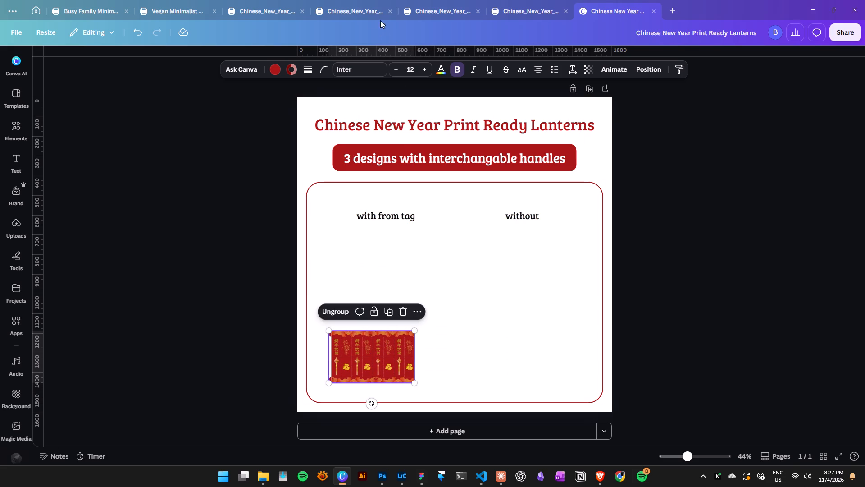
Copy all the lantern artwork from the Chinese_New_Year_Lantern-1 design into the Print Ready Lanterns design.
left_click(367, 12)
left_click_drag(155, 102, 606, 320)
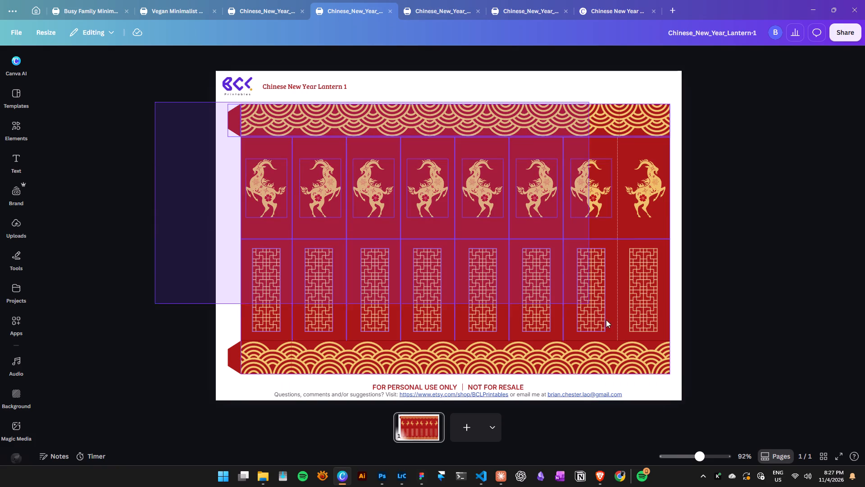
left_click_drag(606, 320, 684, 374)
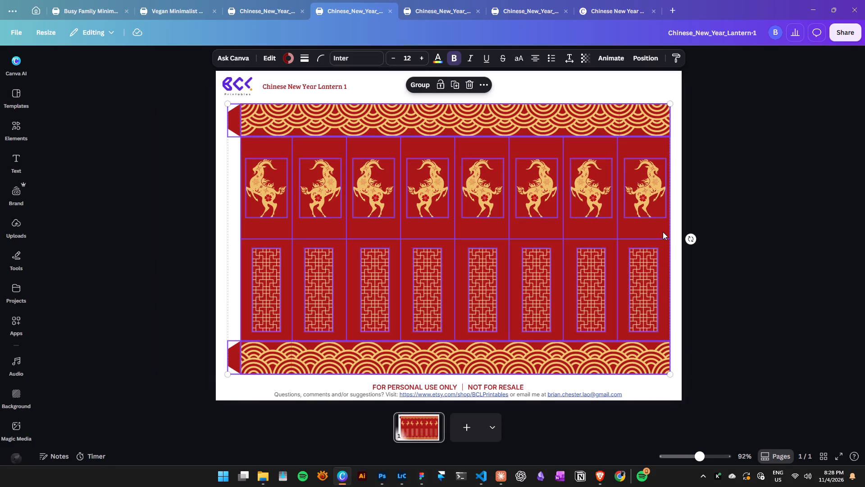
key("ctrl+c")
left_click(614, 6)
key("ctrl+v")
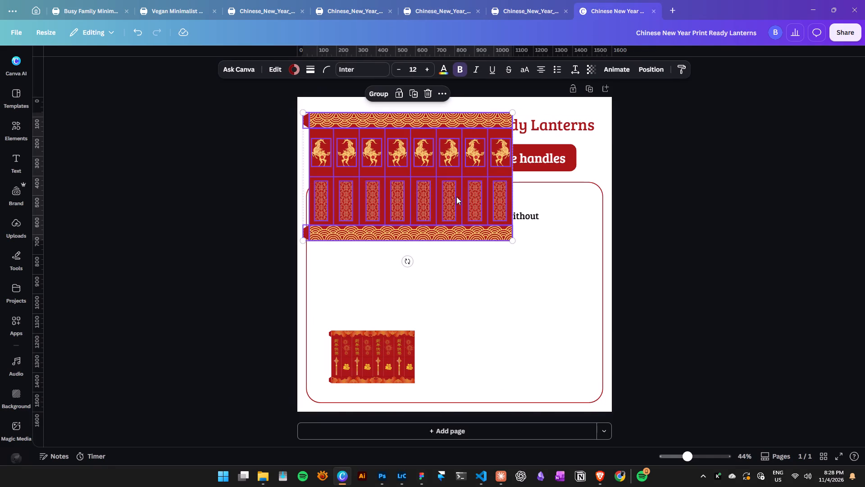
Group the pasted Lantern 1 artwork, shrink it to the Lantern 3 thumbnail's size, and align it to that thumbnail's right.
key("ctrl+g")
left_click_drag(301, 114, 405, 202)
left_click_drag(442, 217, 454, 359)
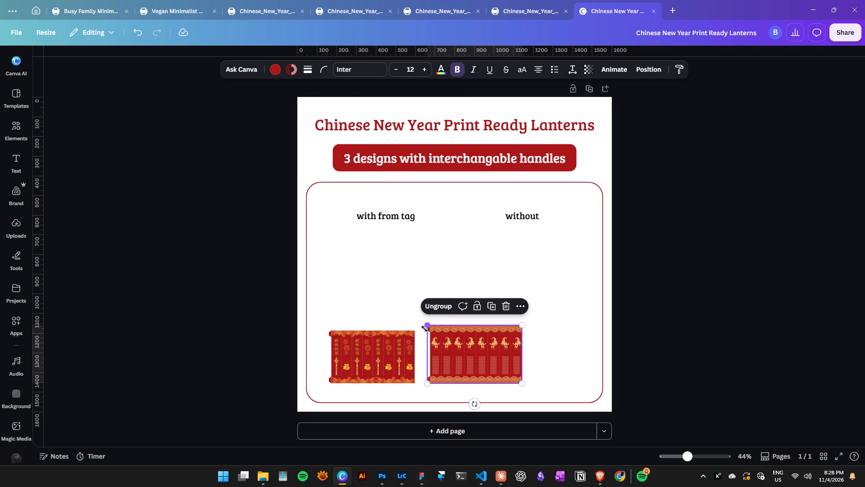
left_click_drag(426, 327, 435, 333)
left_click(487, 278)
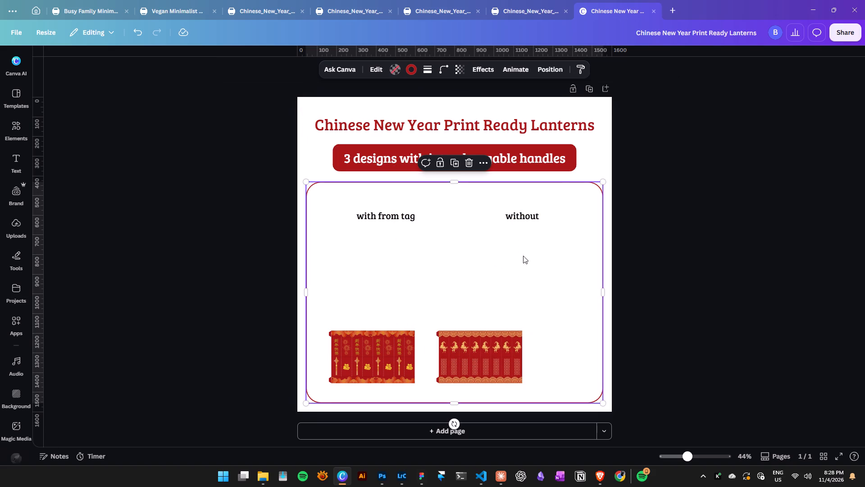
Copy all the lantern artwork from the Chinese_New_Year_Lantern-2 design into the Print Ready Lanterns design.
left_click(439, 14)
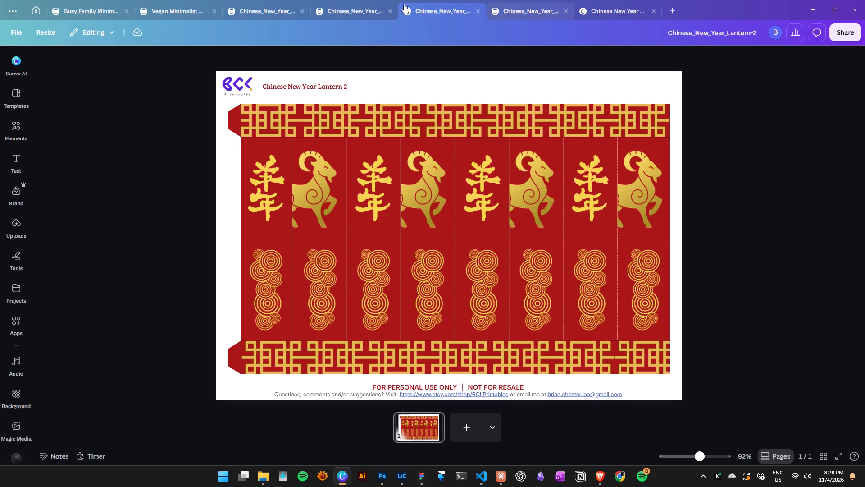
left_click(349, 9)
left_click(269, 8)
left_click(452, 7)
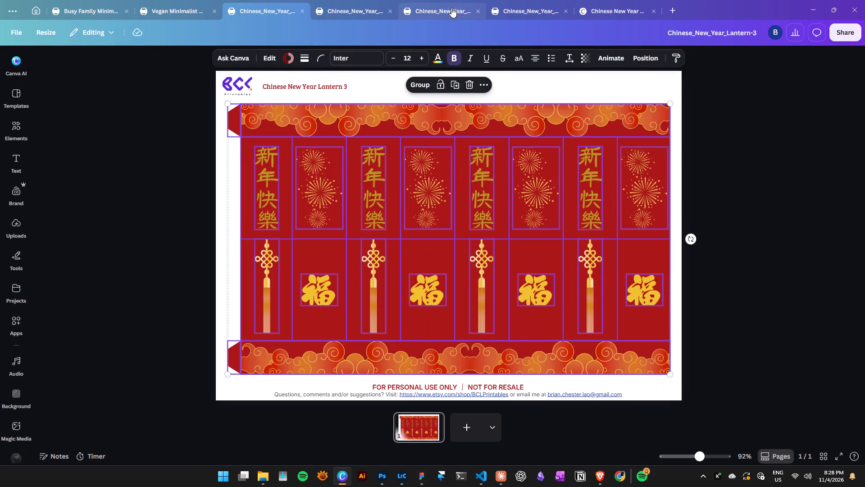
left_click(203, 111)
left_click_drag(196, 101, 660, 354)
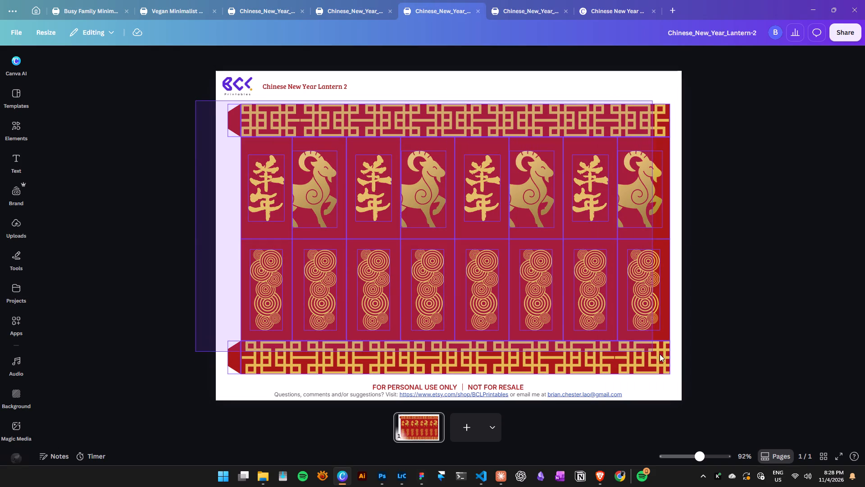
left_click_drag(660, 354, 679, 362)
key("ctrl+c")
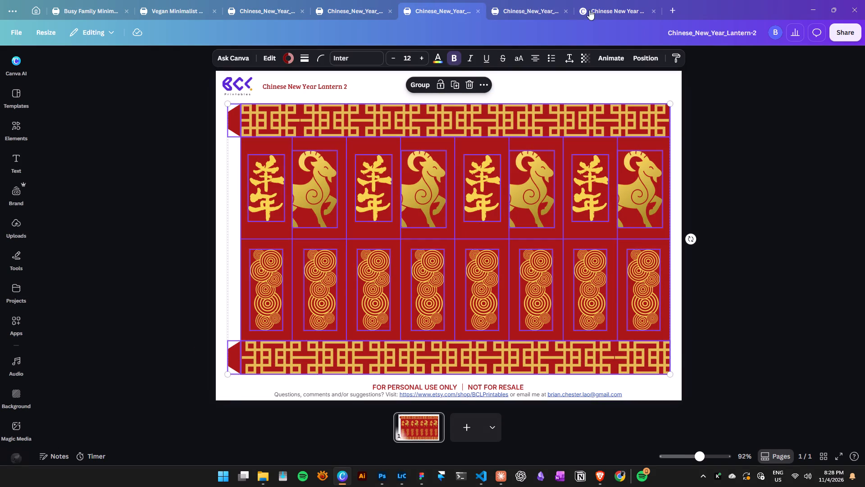
left_click(592, 7)
key("ctrl+v")
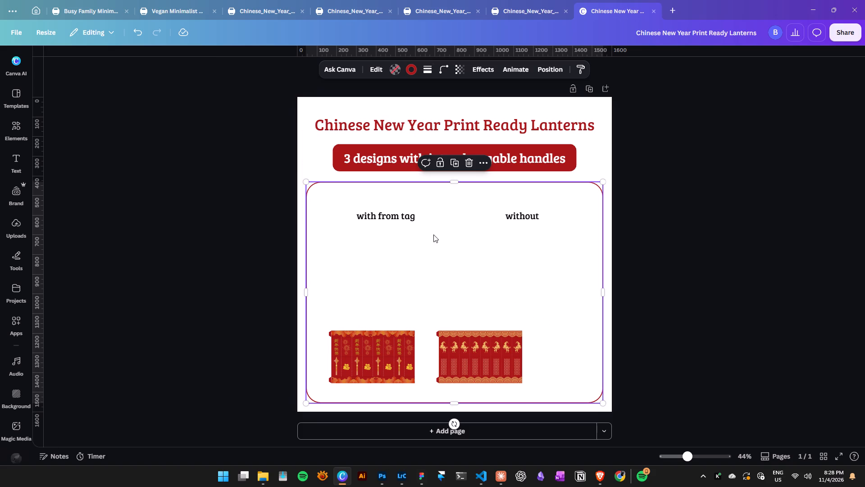
Group the pasted Lantern 2 artwork, shrink it to match the other thumbnails, and align it directly above the Lantern 1 thumbnail.
key("ctrl+g")
left_click_drag(361, 193, 361, 194)
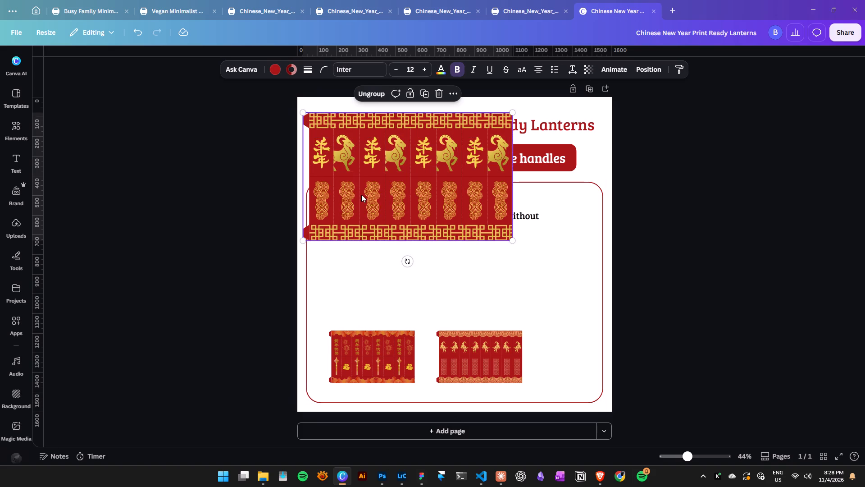
left_click_drag(361, 194, 592, 335)
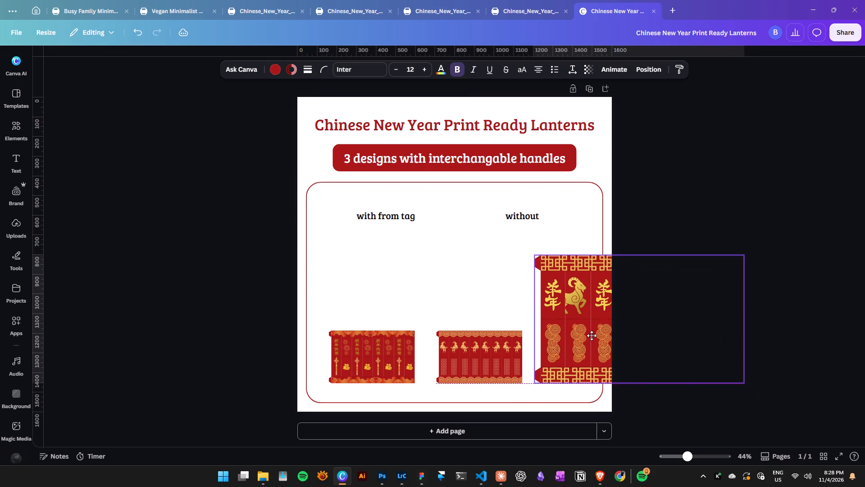
left_click_drag(592, 335, 595, 335)
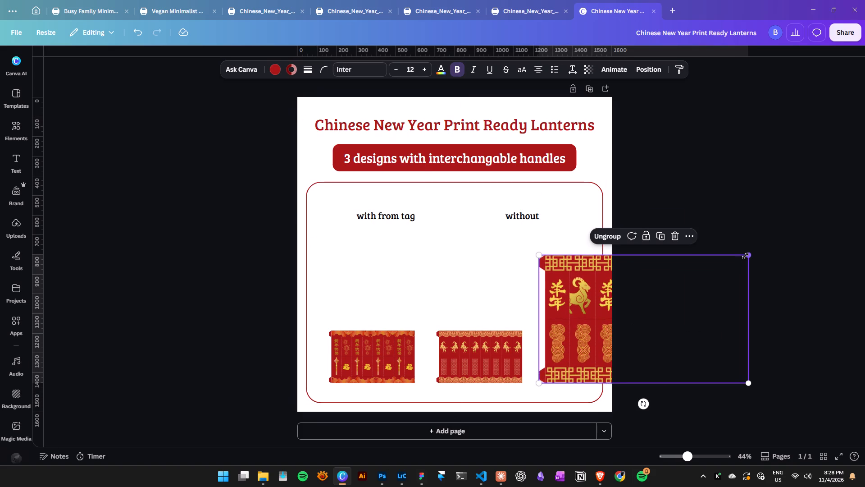
left_click_drag(745, 256, 623, 331)
left_click_drag(566, 365, 466, 297)
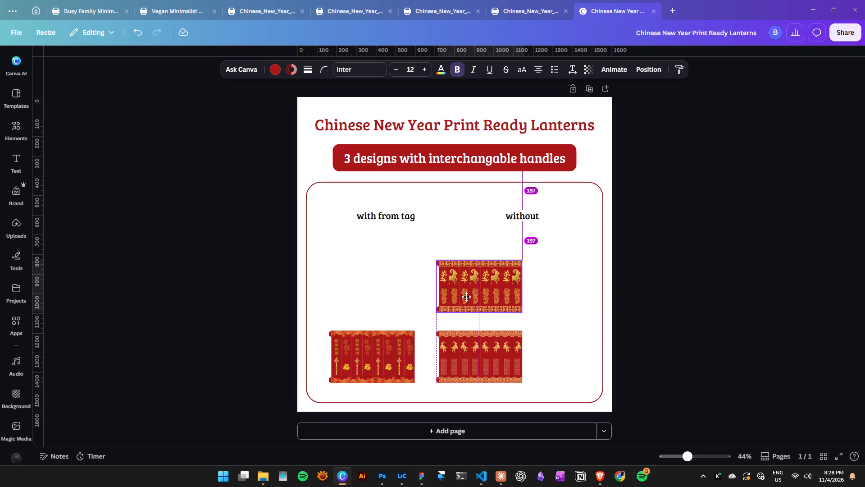
left_click_drag(466, 297, 466, 294)
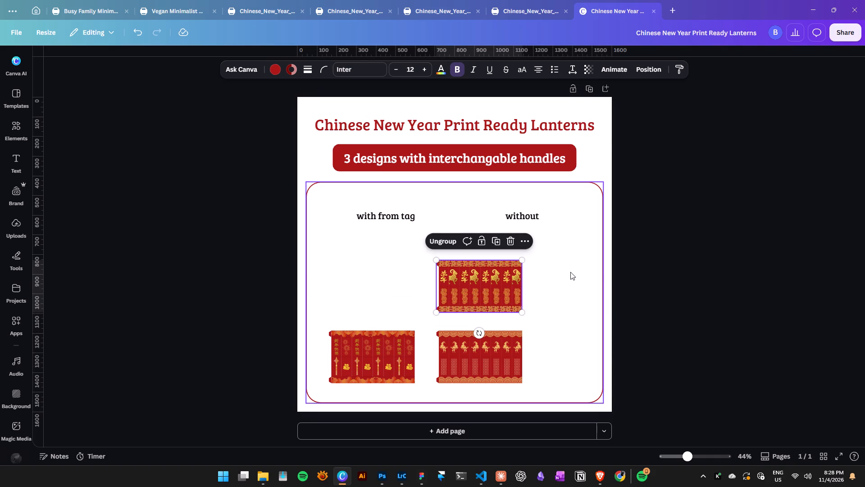
Delete the "without" and "with from tag" labels from the rounded frame.
left_click(529, 217)
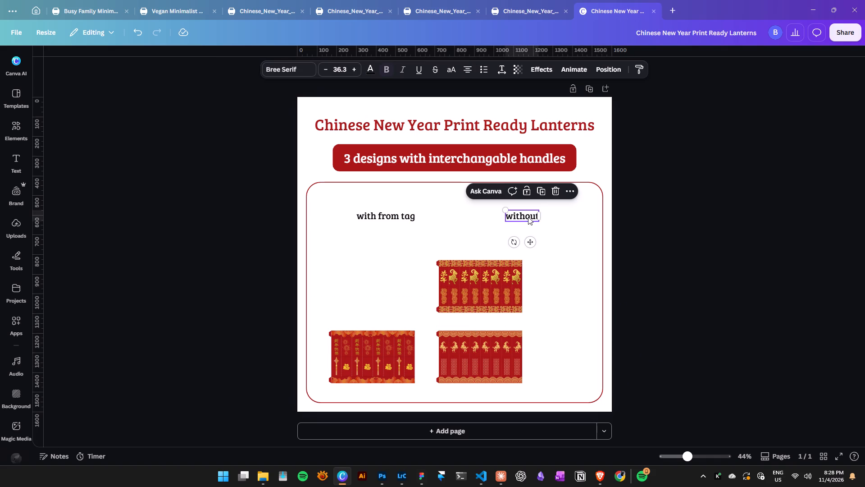
key("BackSpace")
left_click(378, 214)
key("BackSpace")
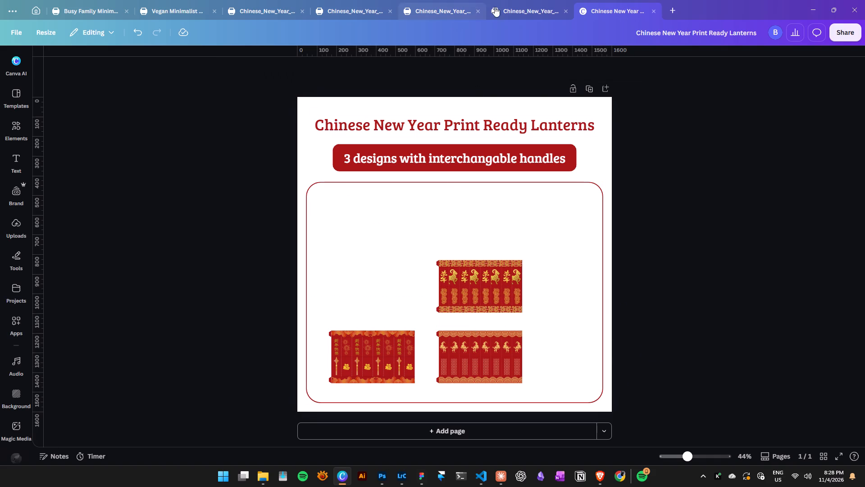
Switch to the Chinese_New_Year_Lantern_Handles-1_2_and_3 design.
left_click(514, 3)
left_click(430, 12)
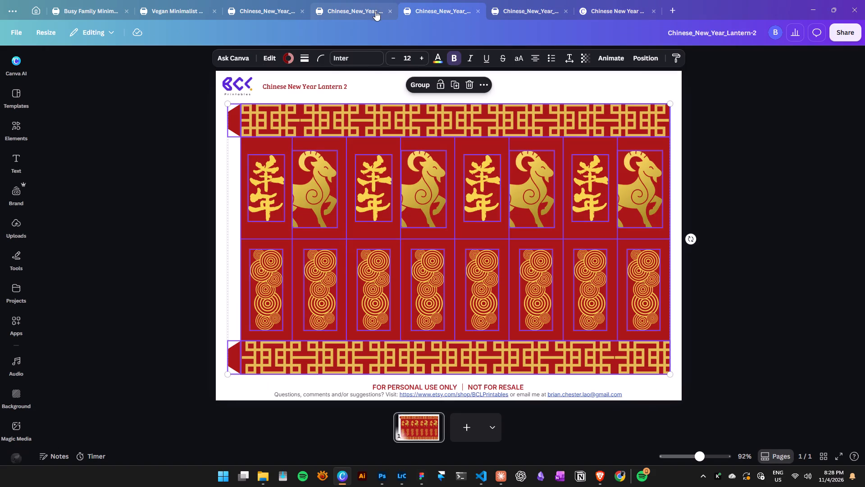
left_click(364, 10)
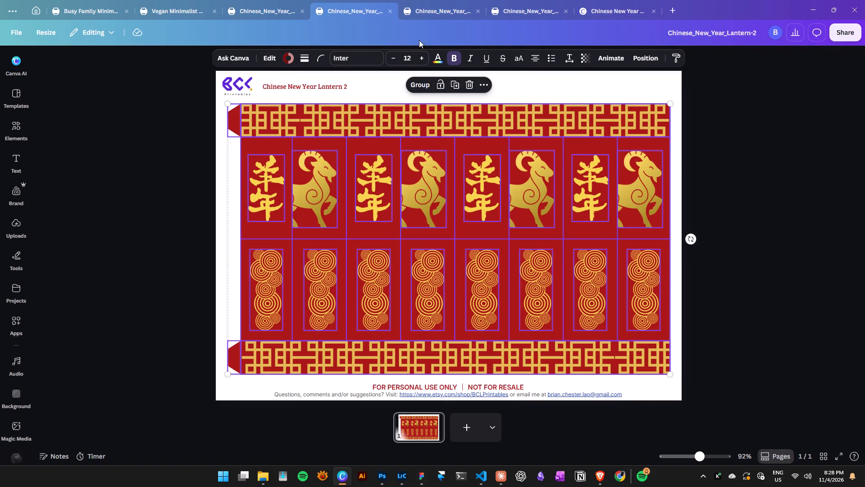
left_click(809, 208)
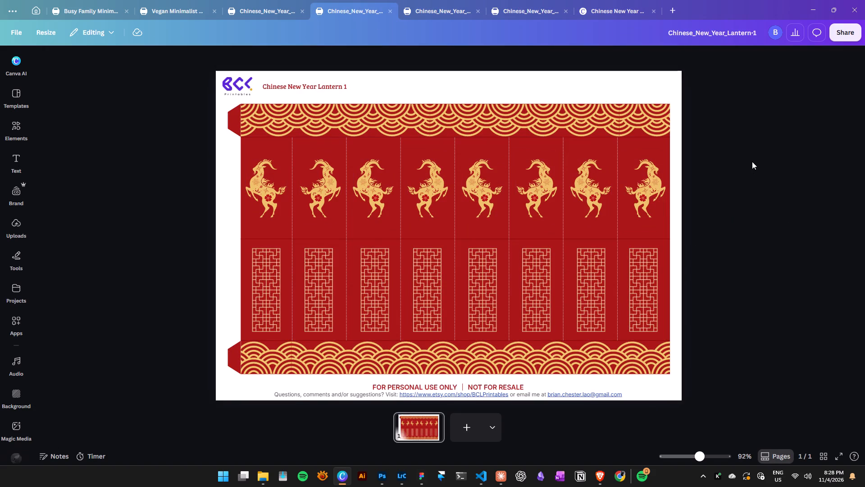
left_click(532, 14)
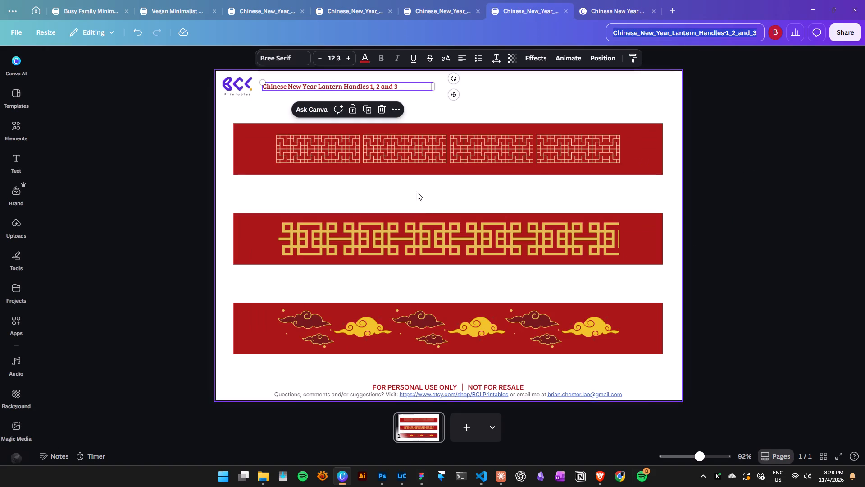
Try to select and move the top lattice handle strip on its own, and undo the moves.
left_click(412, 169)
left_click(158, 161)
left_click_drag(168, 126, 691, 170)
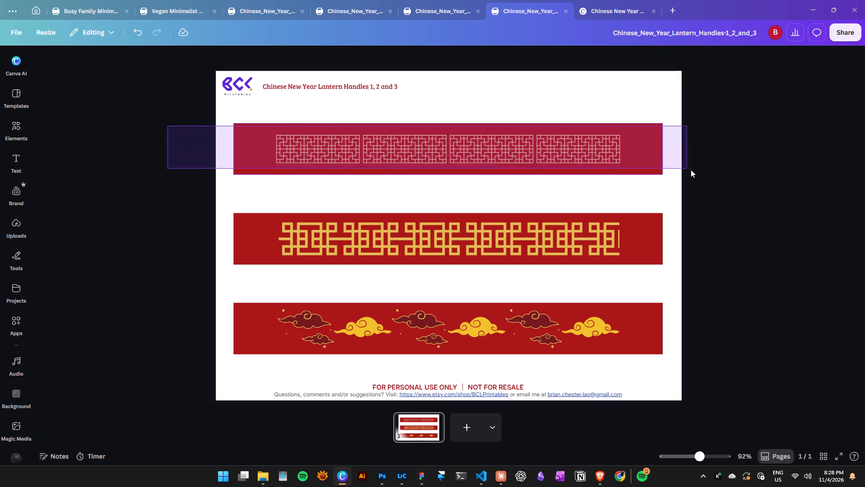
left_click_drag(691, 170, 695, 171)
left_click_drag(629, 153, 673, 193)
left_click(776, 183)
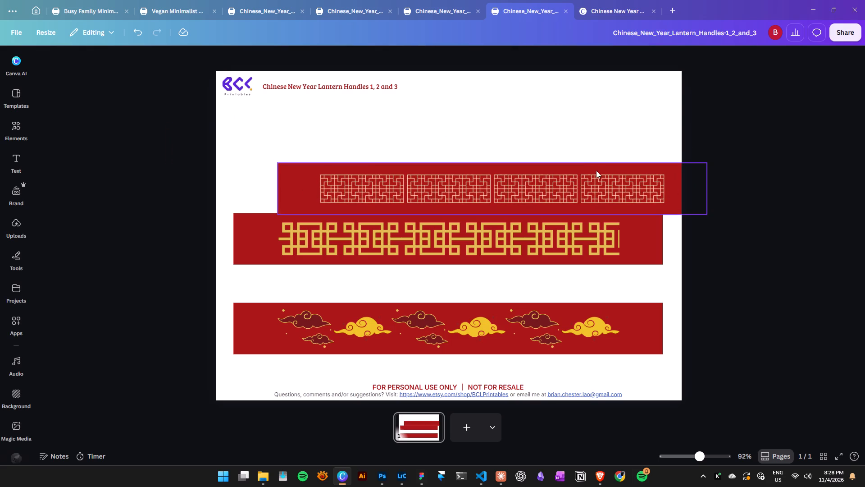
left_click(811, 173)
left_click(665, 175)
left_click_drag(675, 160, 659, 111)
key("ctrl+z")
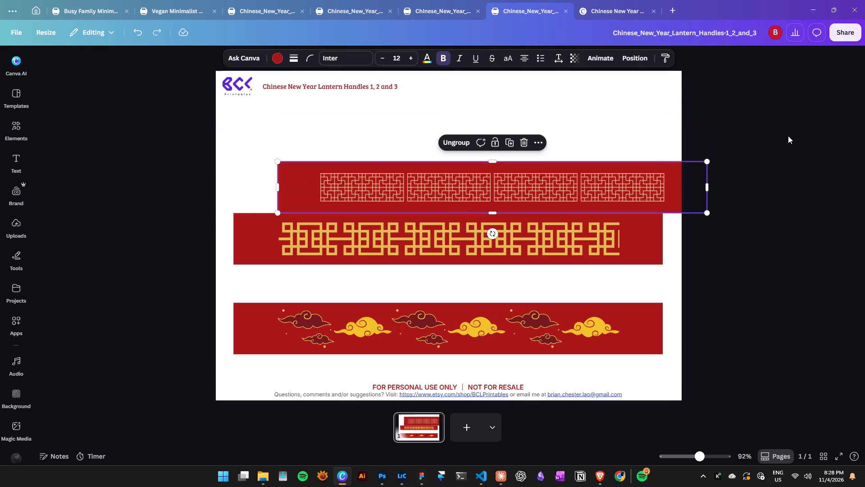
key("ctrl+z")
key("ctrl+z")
Copy all three handle strips from the handles design into the Chinese New Year Print Ready Lanterns design.
left_click(355, 197)
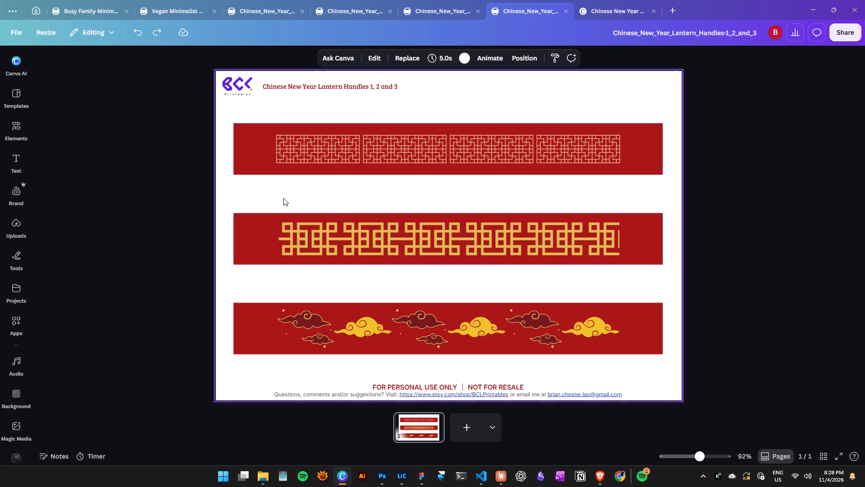
left_click_drag(164, 147, 695, 344)
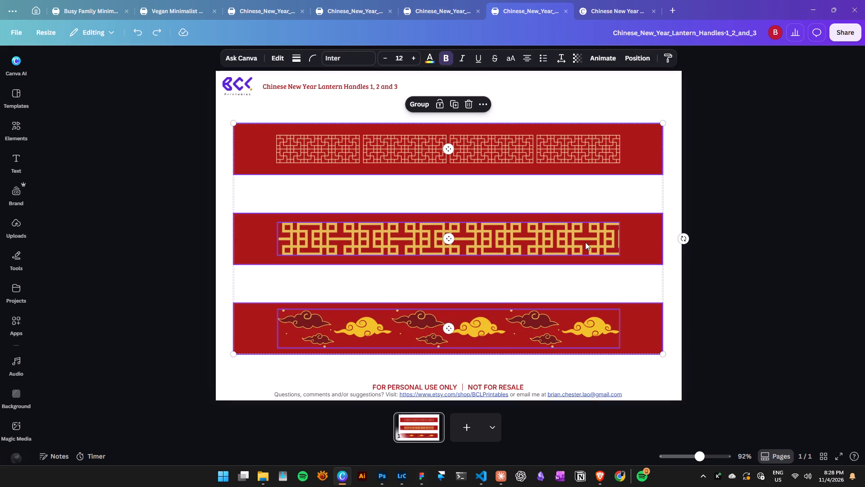
key("ctrl+c")
left_click(622, 7)
key("ctrl+v")
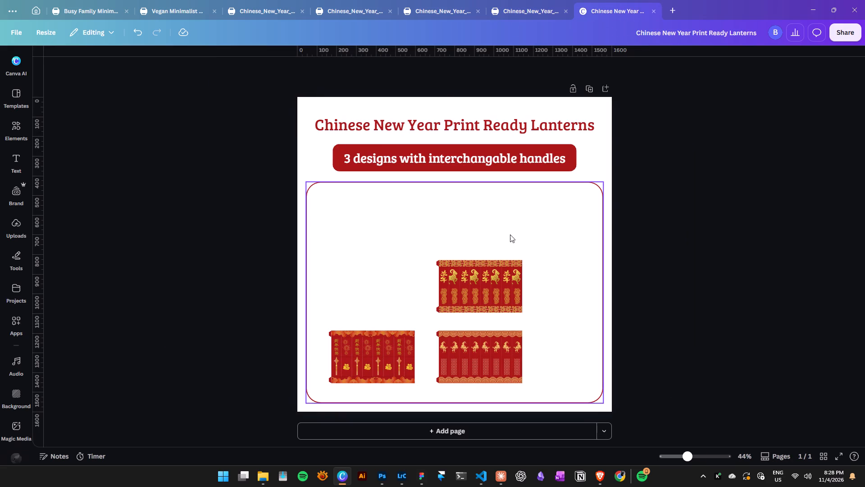
Shrink the three handle strips together and centre them above the red lantern with gold tassels, level with the goat lantern beside them.
left_click_drag(509, 120, 500, 130)
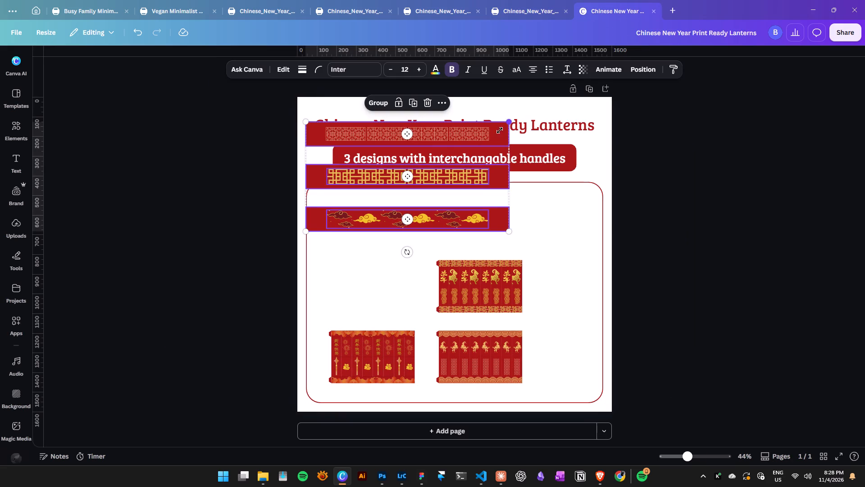
left_click_drag(500, 130, 408, 188)
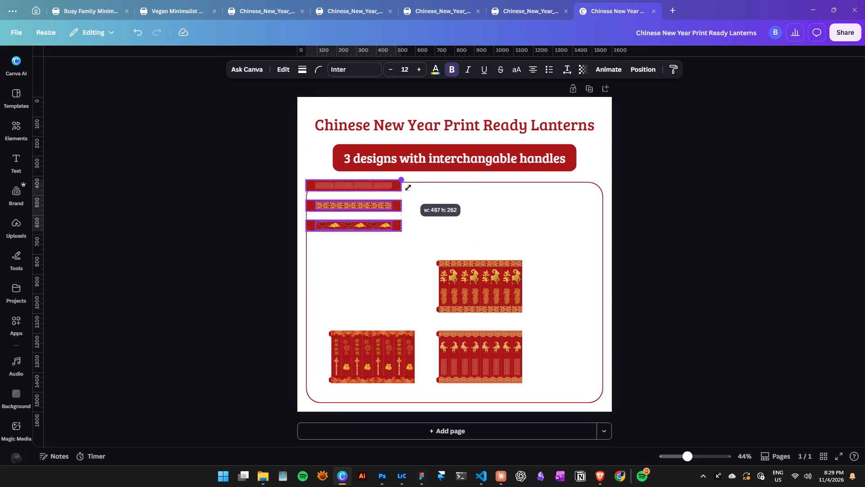
left_click_drag(408, 188, 395, 197)
left_click_drag(368, 209, 412, 262)
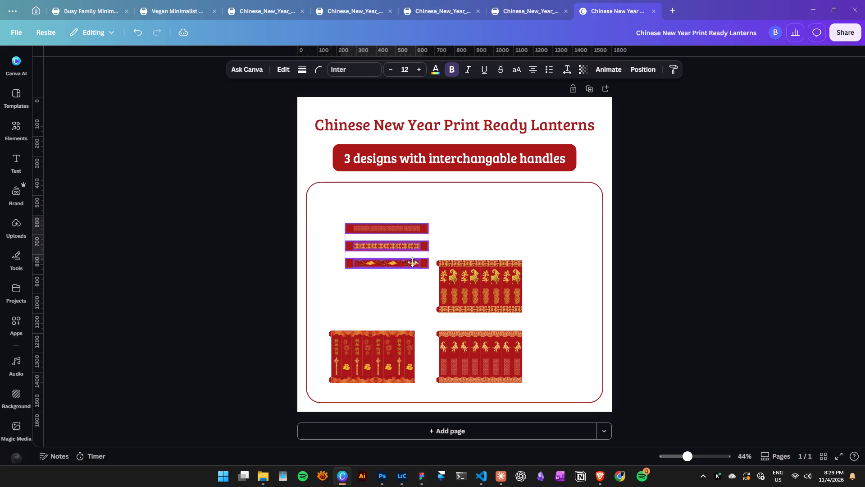
left_click_drag(412, 262, 390, 285)
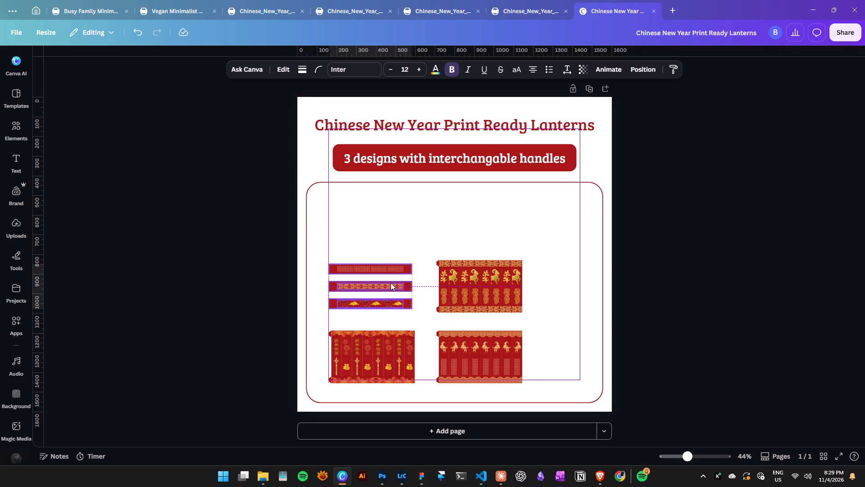
left_click_drag(411, 264, 405, 267)
left_click_drag(389, 285, 396, 285)
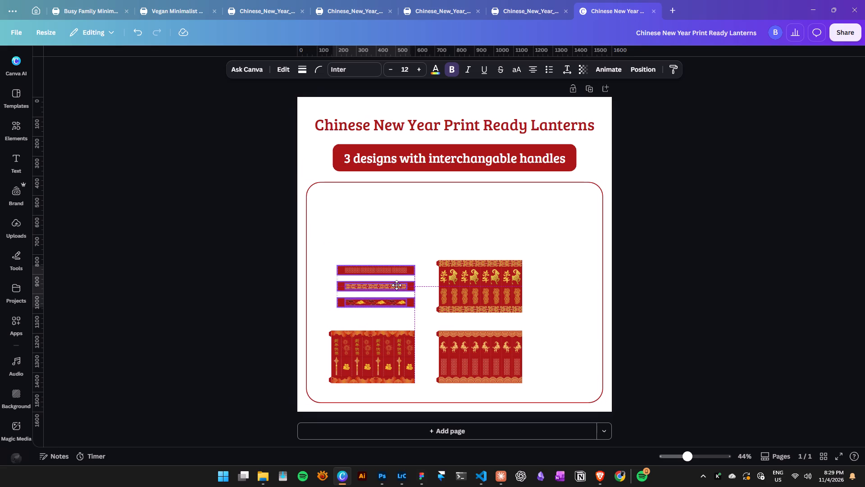
left_click_drag(396, 285, 394, 285)
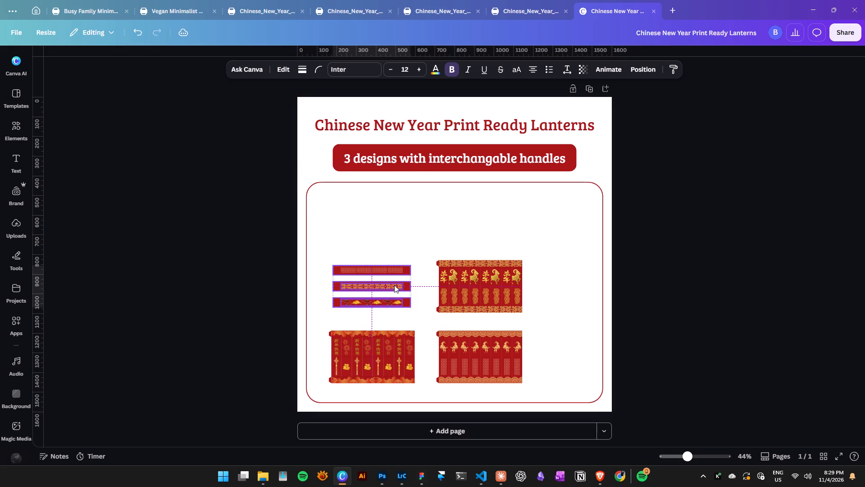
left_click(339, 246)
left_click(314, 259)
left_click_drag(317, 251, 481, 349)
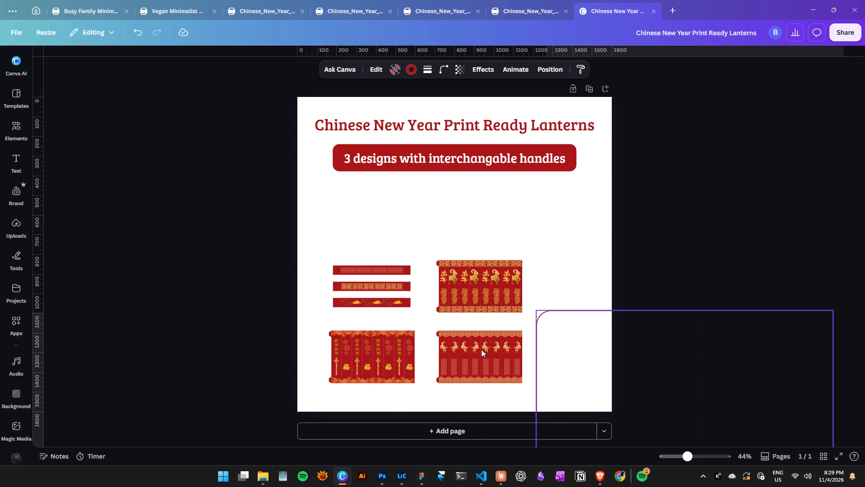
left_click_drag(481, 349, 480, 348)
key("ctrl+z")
Enlarge the handle strips and three lanterns together to about 1,300 px wide, centre them inside the rounded frame, and save.
left_click_drag(266, 251, 568, 389)
left_click(581, 320, "shift")
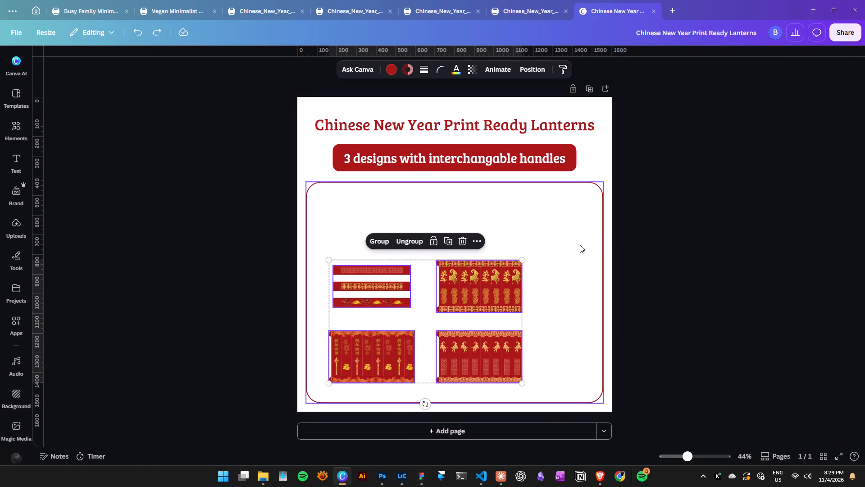
left_click_drag(522, 259, 590, 228)
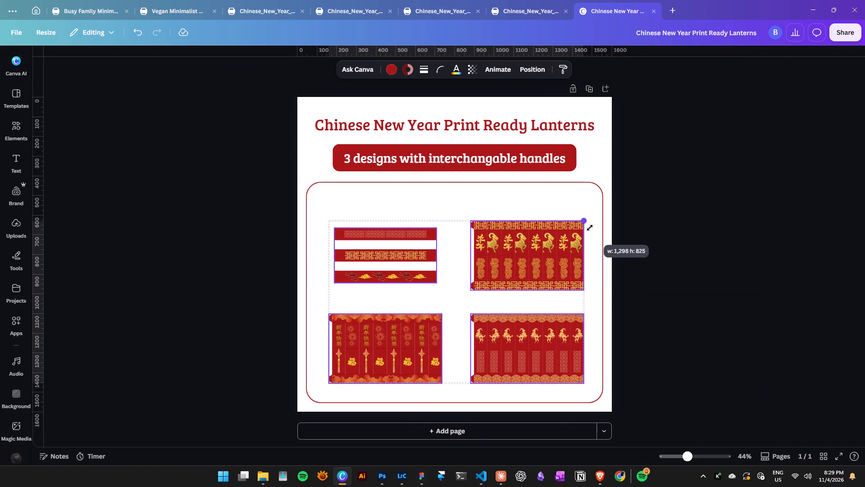
left_click_drag(590, 228, 593, 226)
left_click_drag(522, 262, 516, 256)
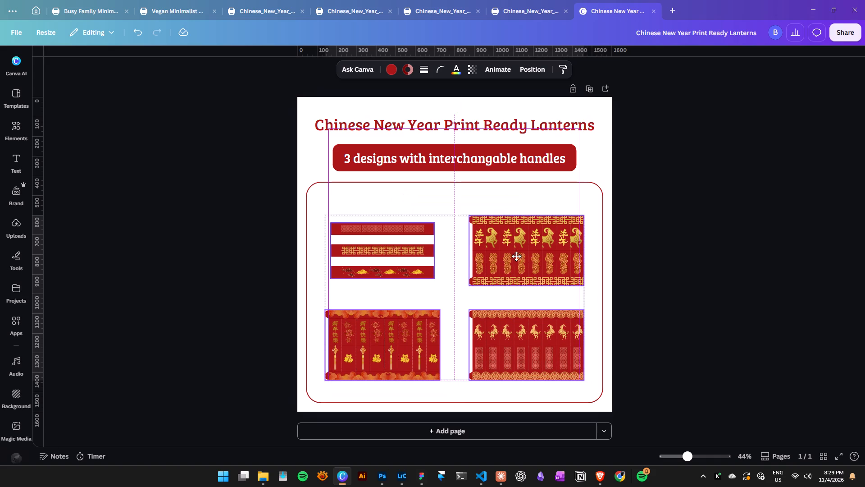
left_click_drag(516, 256, 519, 255)
left_click(726, 254)
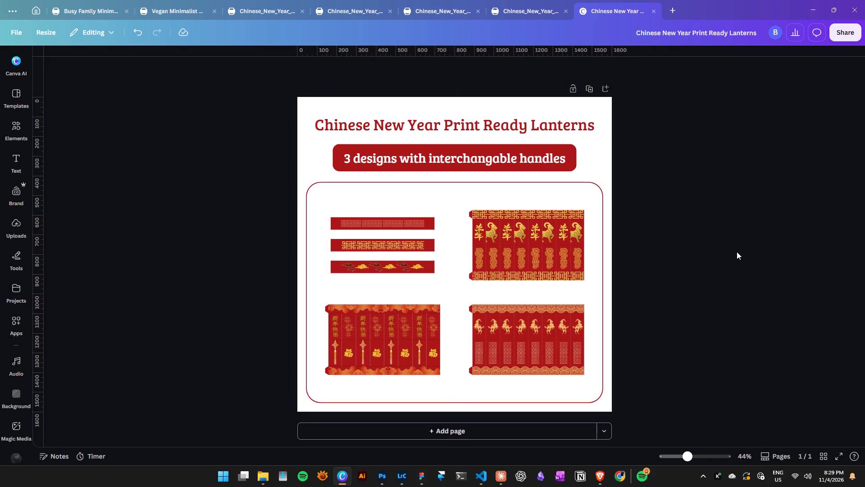
key("ctrl+s")
key("grave")
Download the design as a 2,000 × 2,000 px PNG named Chinese New Year Print Ready Lanterns into the Downloads folder.
left_click(839, 39)
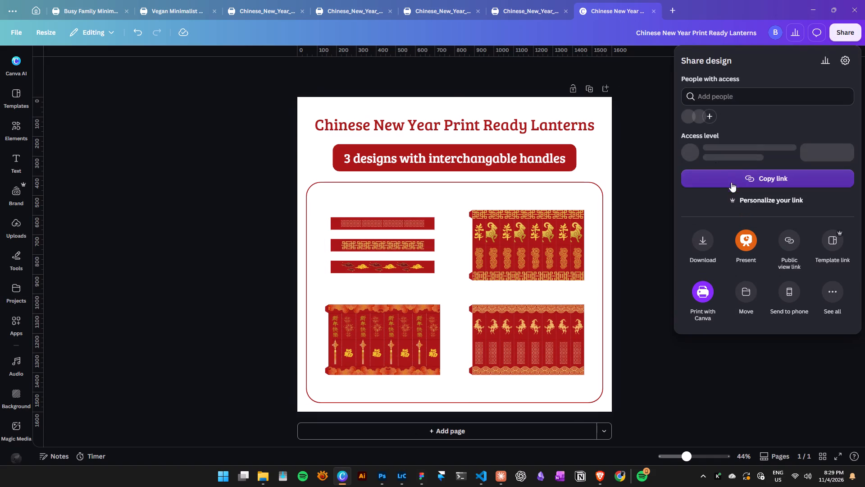
left_click(702, 249)
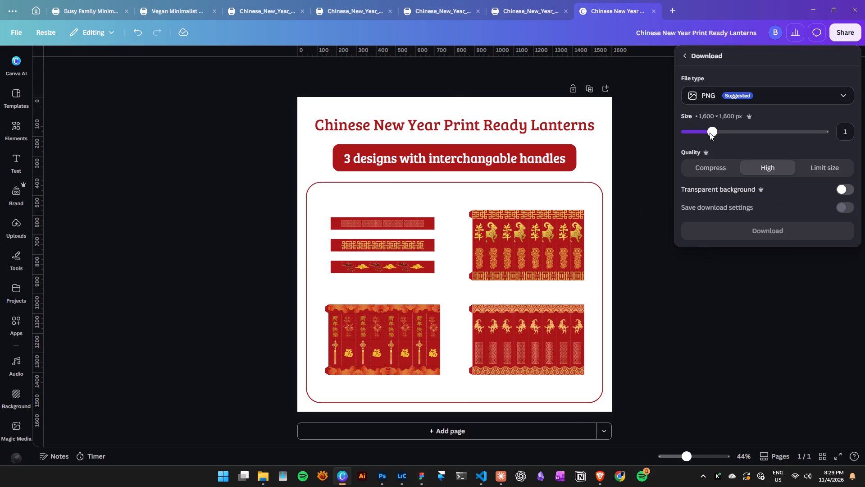
left_click_drag(710, 133, 731, 135)
left_click_drag(712, 131, 726, 133)
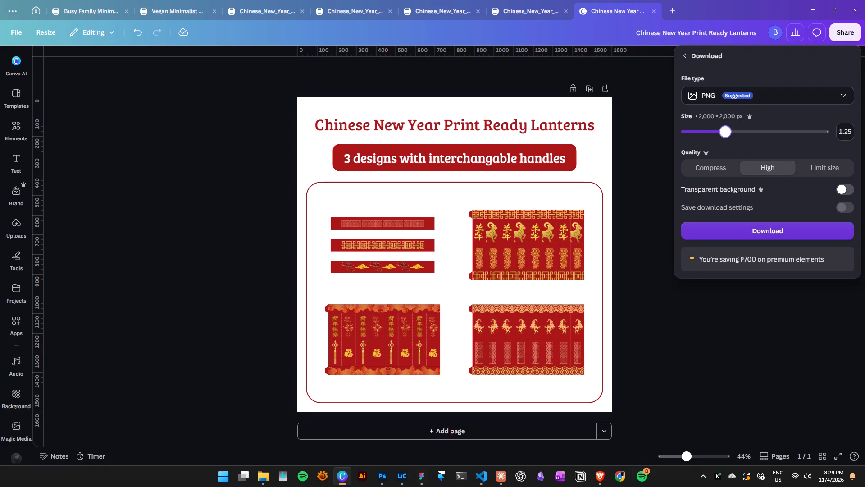
left_click_drag(726, 133, 725, 133)
left_click(753, 234)
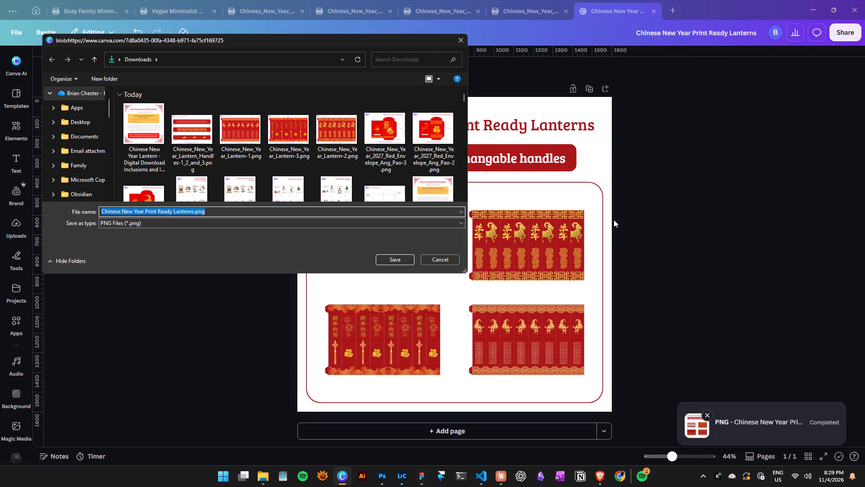
left_click(405, 258)
Switch to the Etsy listing editor in Brave and delete the old featured lantern overview photo.
left_click(608, 475)
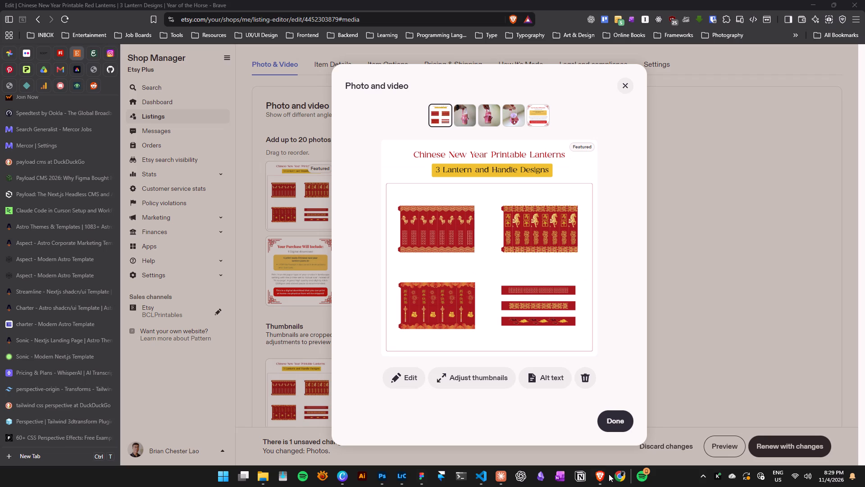
left_click(631, 86)
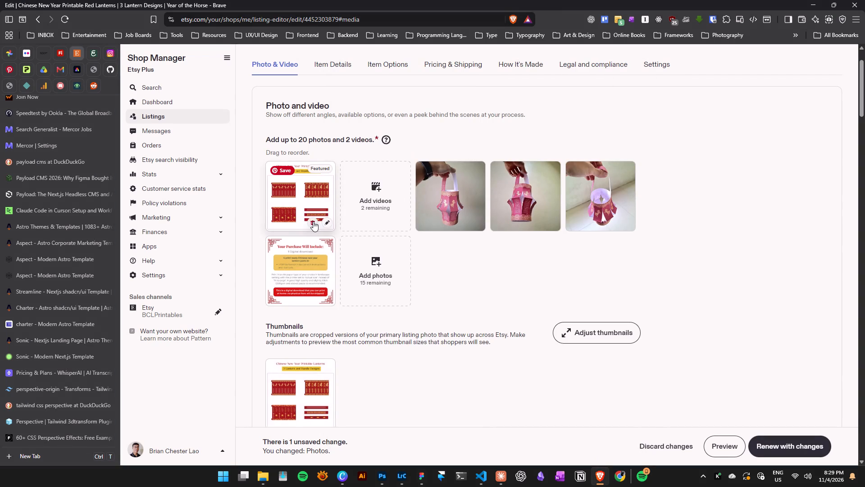
left_click(313, 221)
Upload Chinese New Year Print Ready Lanterns.png from the Downloads folder to the listing's photos.
left_click(260, 476)
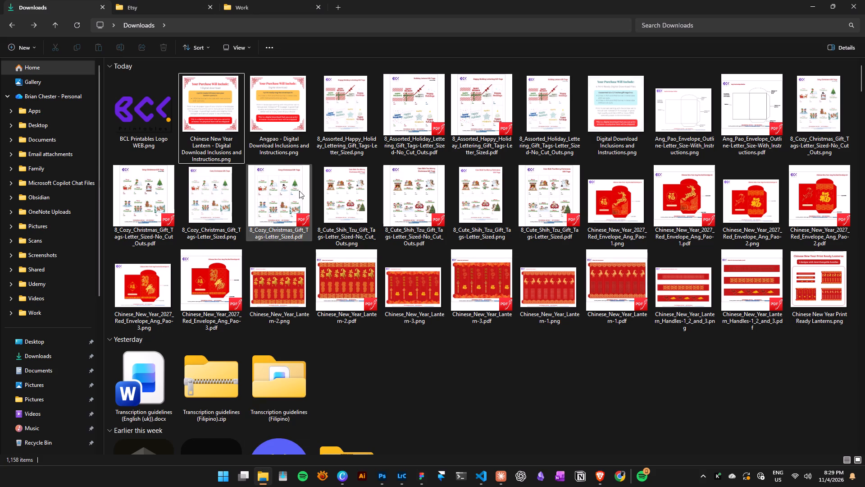
left_click_drag(833, 278, 570, 408)
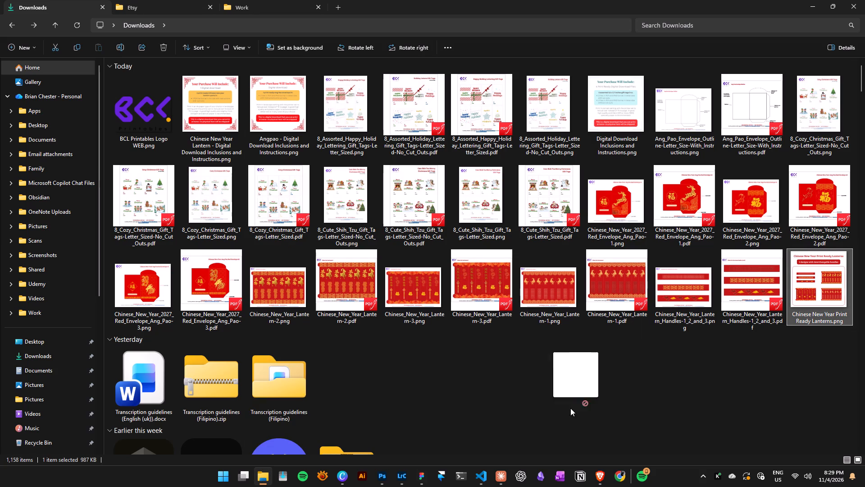
left_click_drag(570, 408, 445, 246)
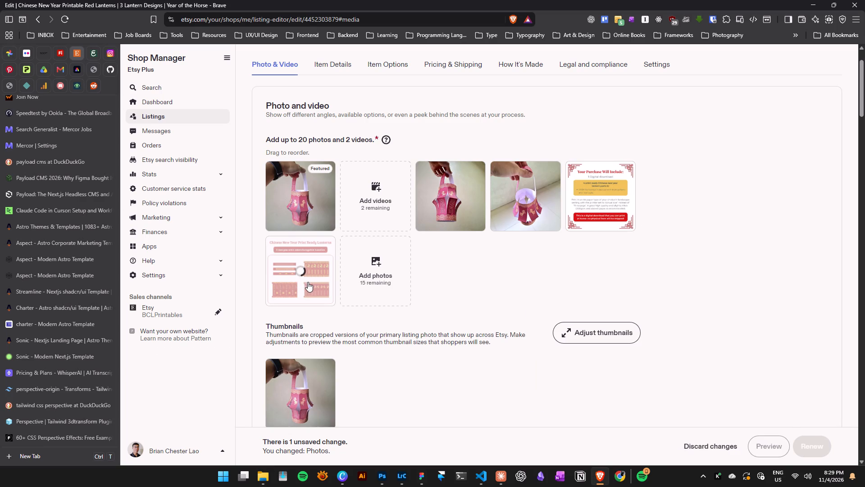
Move the newly uploaded lantern overview image to the first, featured photo position.
left_click_drag(311, 286, 301, 215)
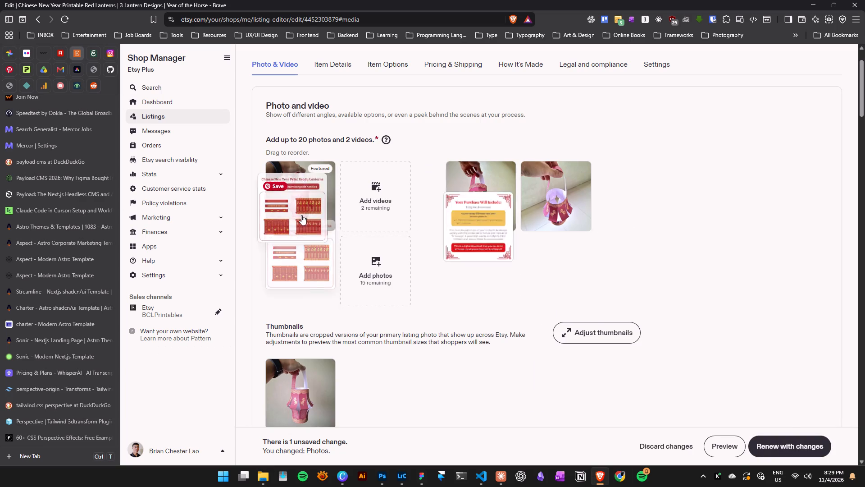
left_click_drag(301, 215, 314, 203)
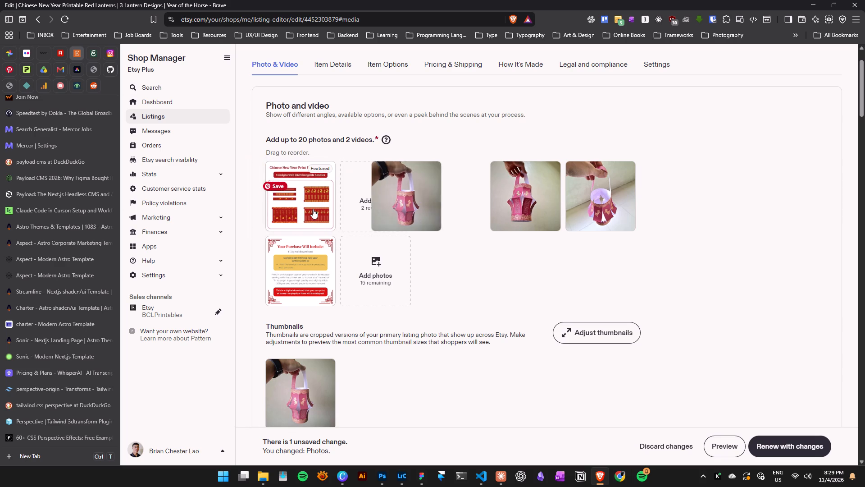
Configure the listing settings with Feature this listing on, Etsy Ads on, and Manual renewal.
scroll(761, 267, "down", 17)
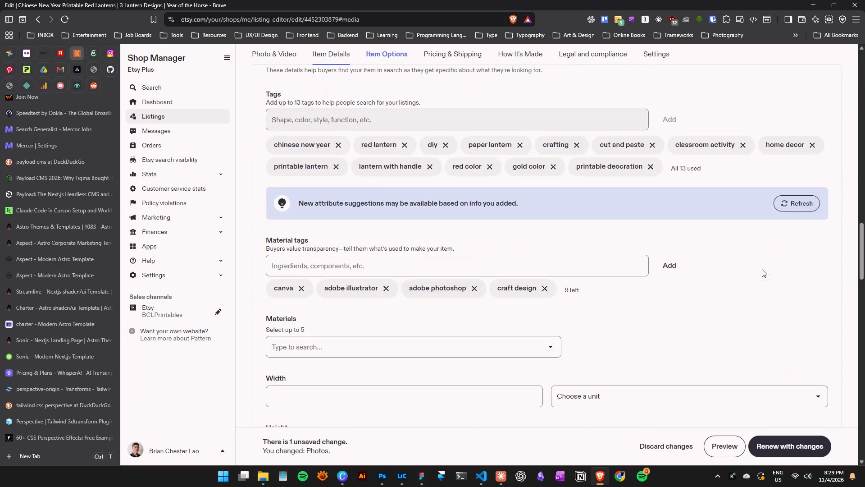
scroll(762, 269, "down", 20)
scroll(762, 269, "down", 13)
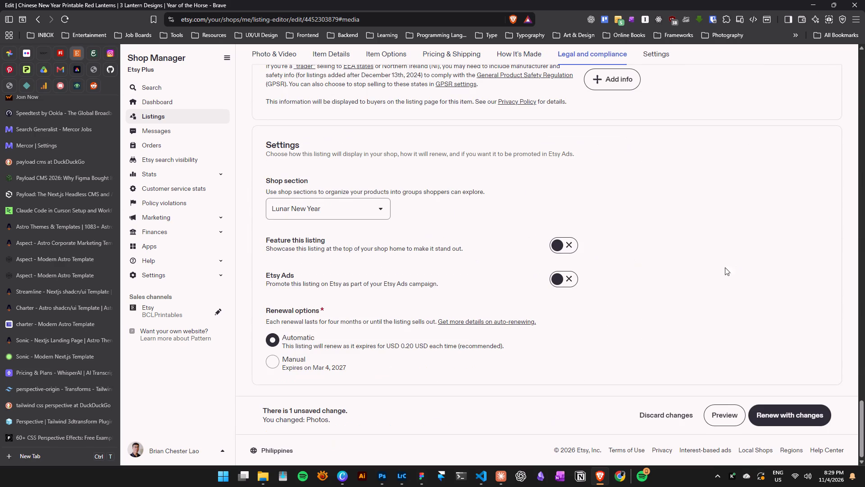
left_click(561, 246)
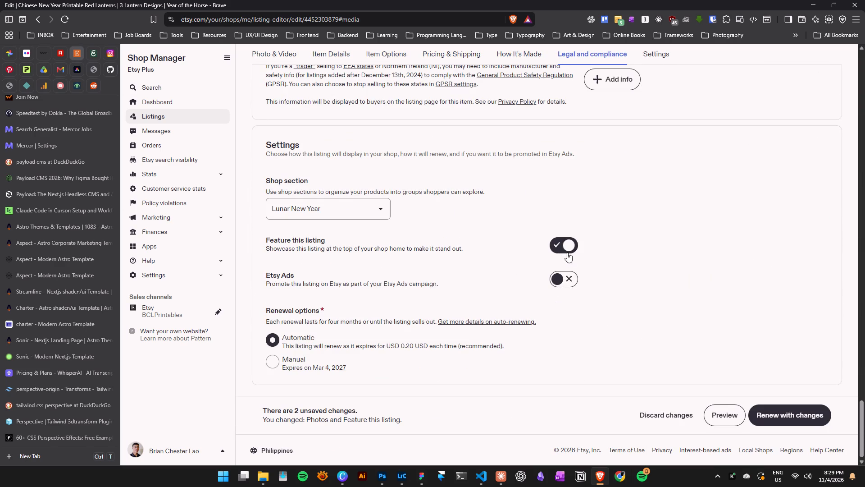
left_click(559, 282)
left_click(281, 362)
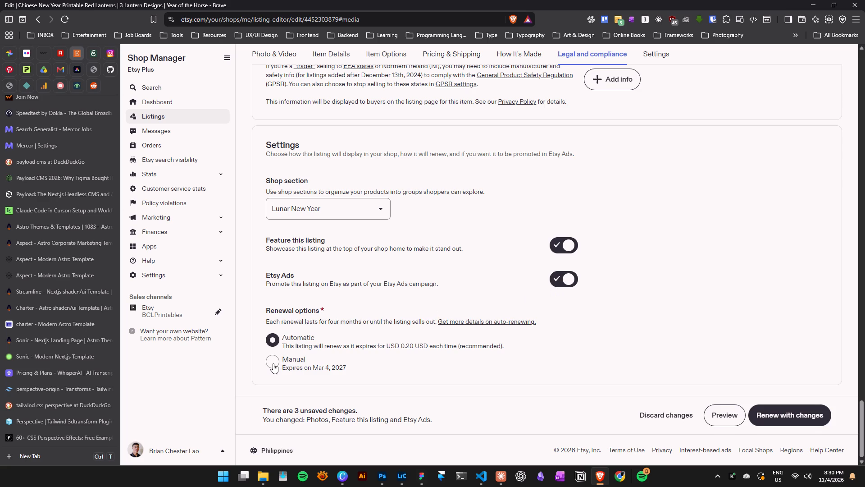
left_click(272, 363)
Declare the listing's digital content as Created by me.
scroll(433, 274, "up", 2)
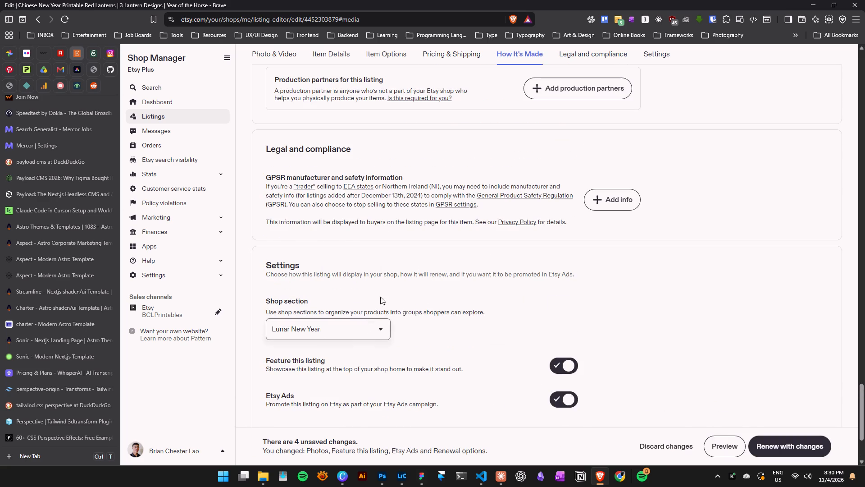
scroll(439, 248, "up", 4)
left_click(271, 252)
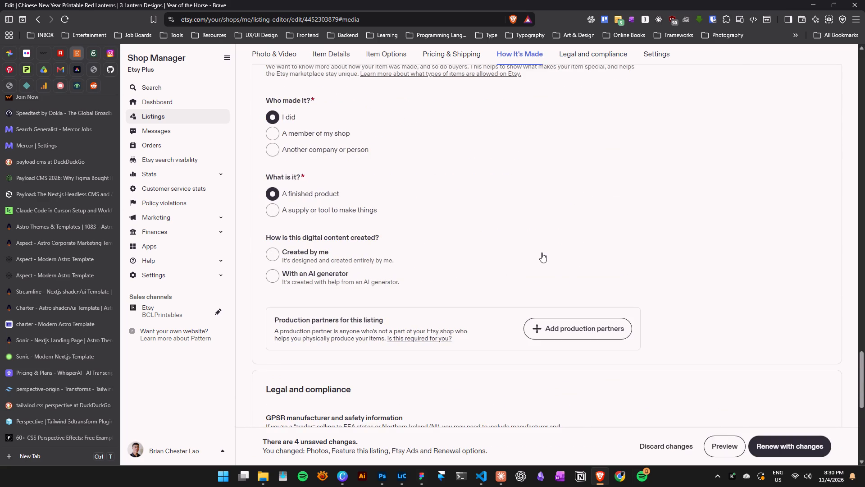
Set the listing's quantity to 999.
scroll(542, 253, "up", 8)
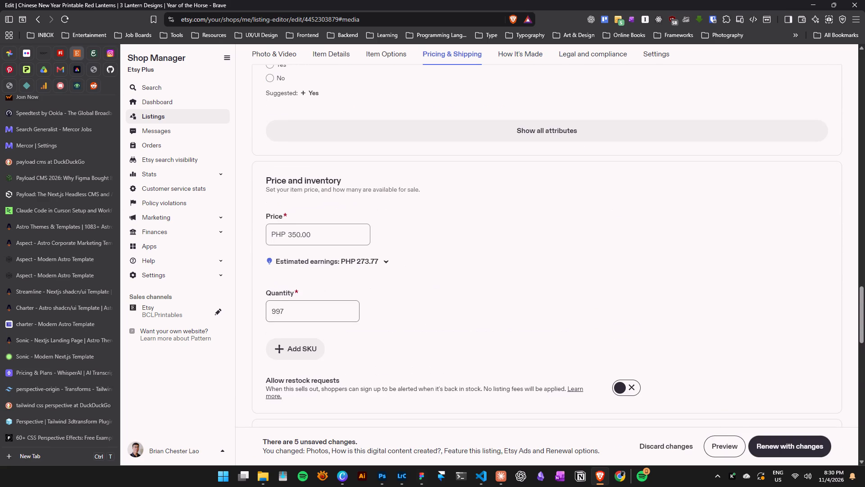
left_click_drag(287, 312, 247, 313)
key("9")
key("9")
key("9")
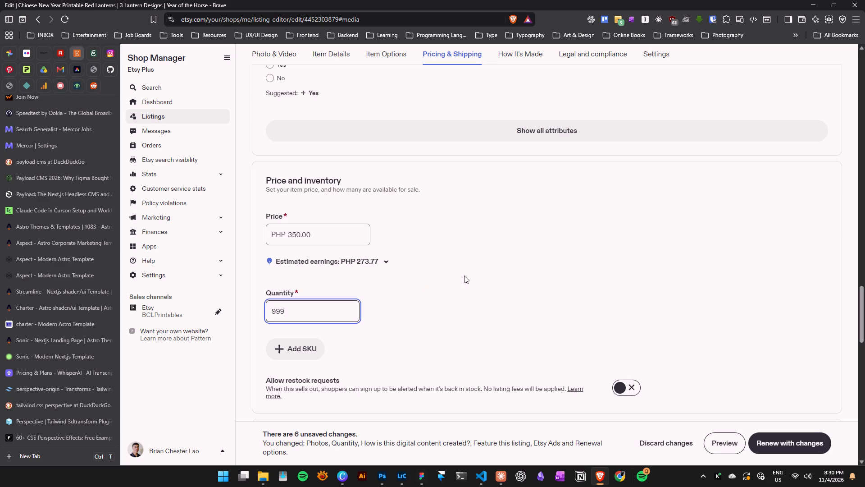
left_click(464, 276)
Set the listing's price to PHP 400.00.
left_click(296, 236)
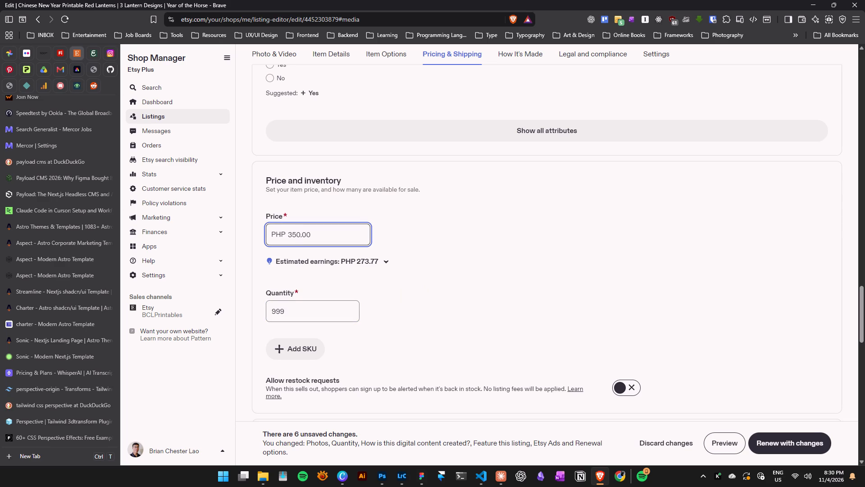
key("BackSpace")
key("BackSpace")
type("40")
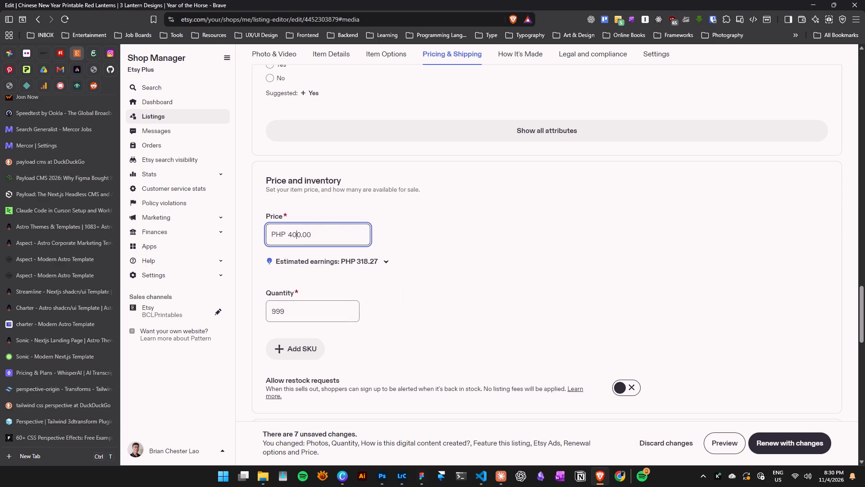
left_click(509, 241)
Remove the canva, adobe illustrator and adobe photoshop material tags from the listing's attributes.
scroll(546, 215, "up", 5)
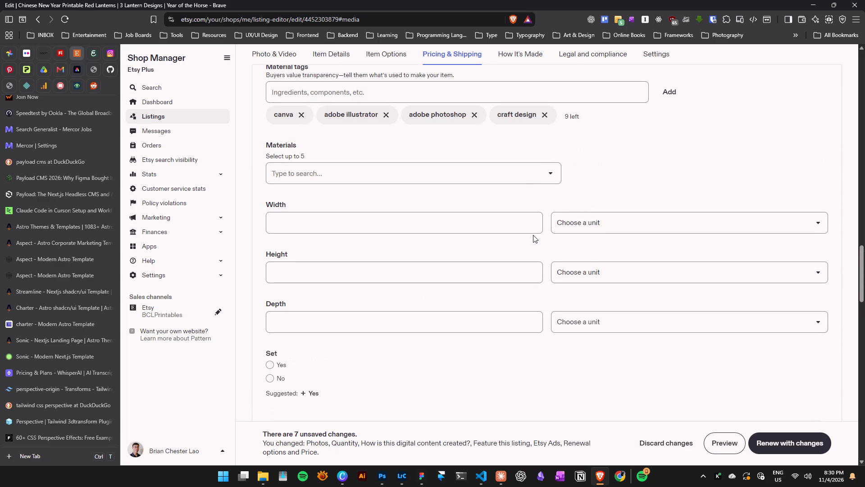
scroll(475, 227, "up", 1)
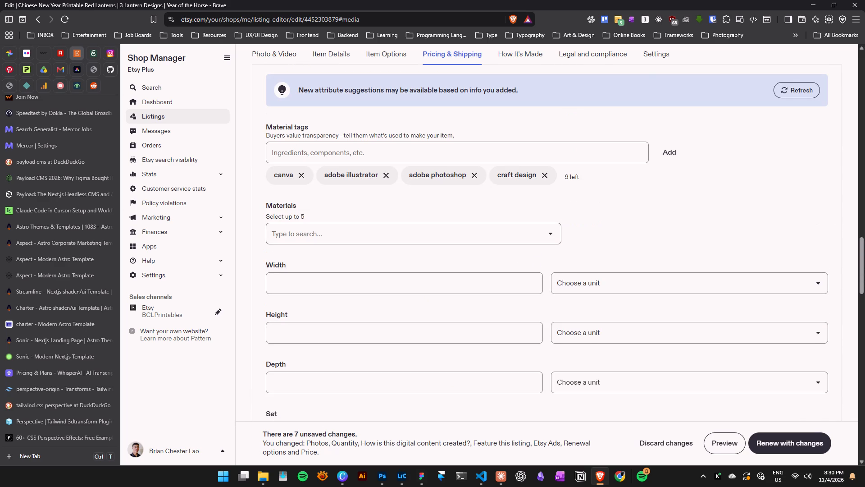
scroll(589, 241, "up", 2)
left_click(302, 297)
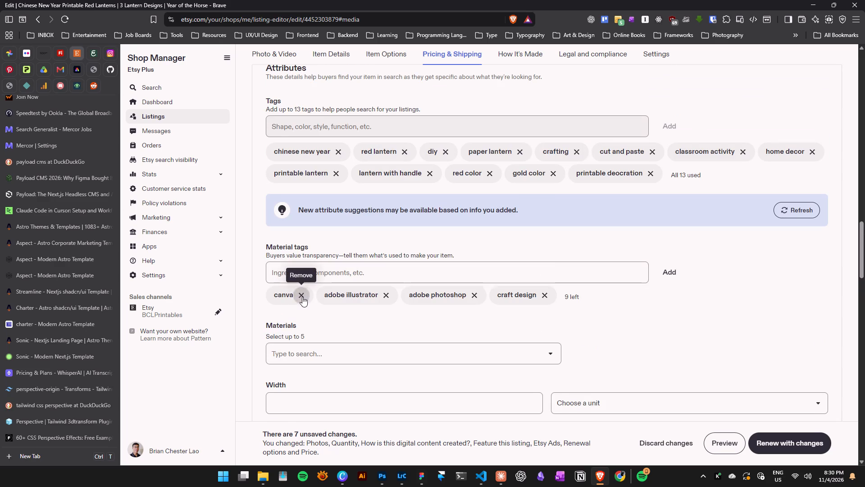
left_click(332, 297)
left_click(337, 296)
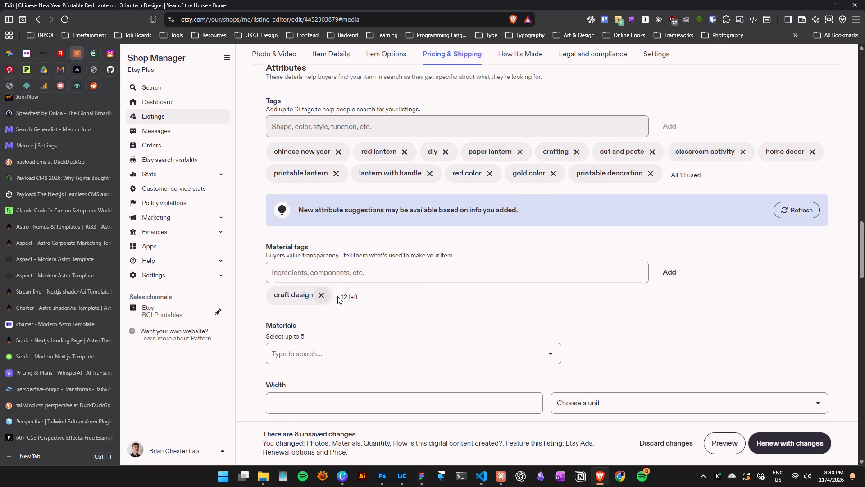
Add the material tags craft kit, digital download, digital files and print ready files.
left_click(338, 272)
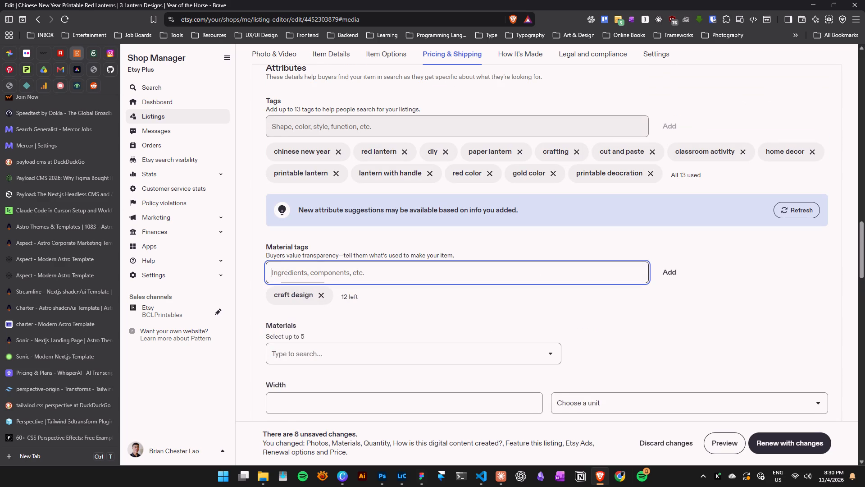
type("craft kit")
key("Return")
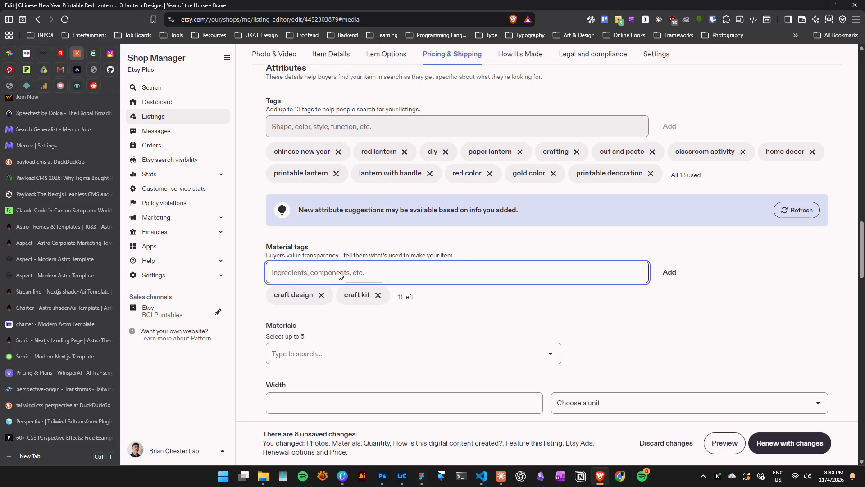
type("digital download")
key("Return")
type("dif")
key("BackSpace")
type("gitial")
key("BackSpace")
key("BackSpace")
key("BackSpace")
type("al files")
key("Return")
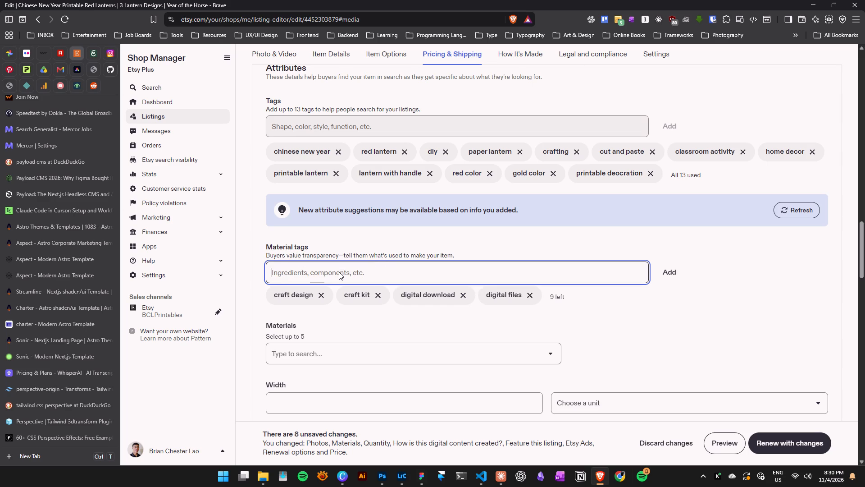
type("print ready files")
key("Return")
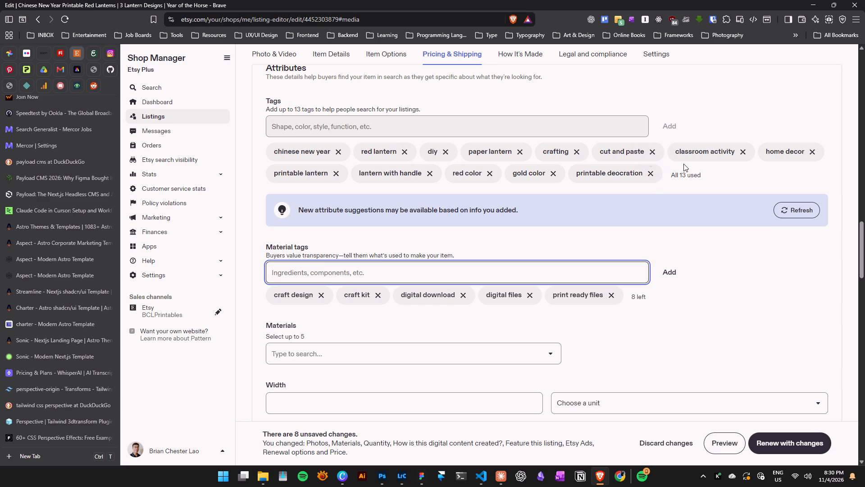
Replace "w/" with "with" in the description's line about the 4 PDF files.
scroll(480, 191, "up", 1)
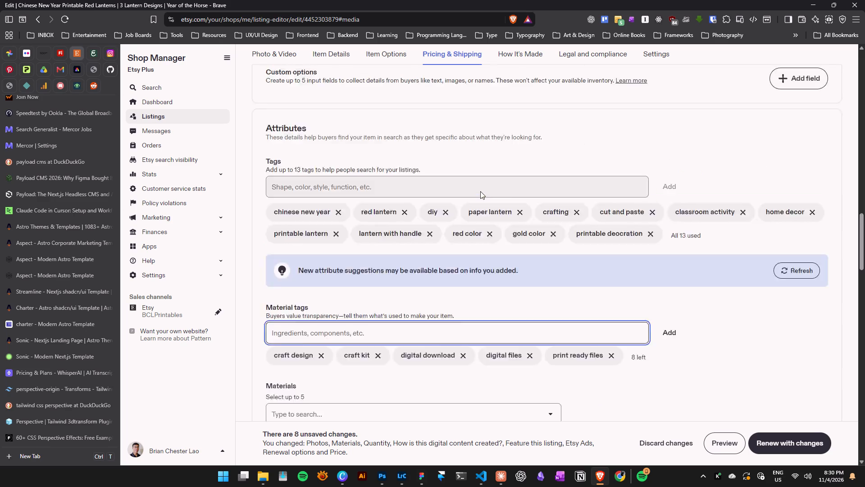
scroll(480, 191, "up", 6)
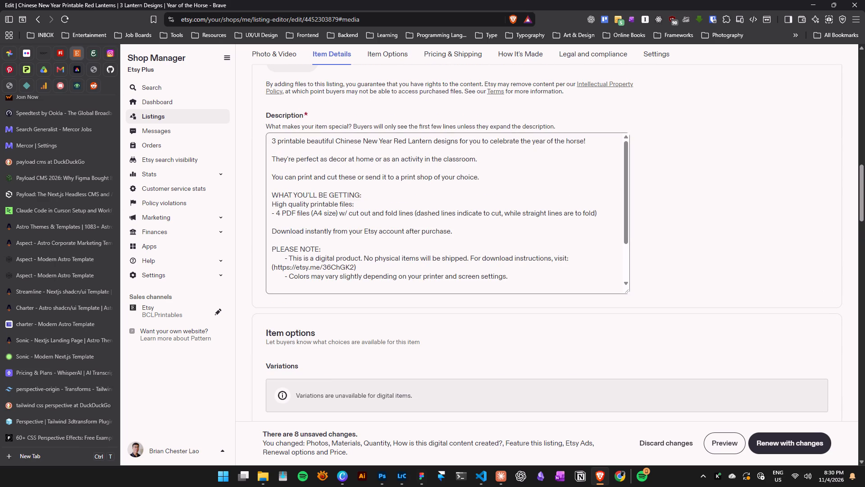
left_click(346, 213)
key("BackSpace")
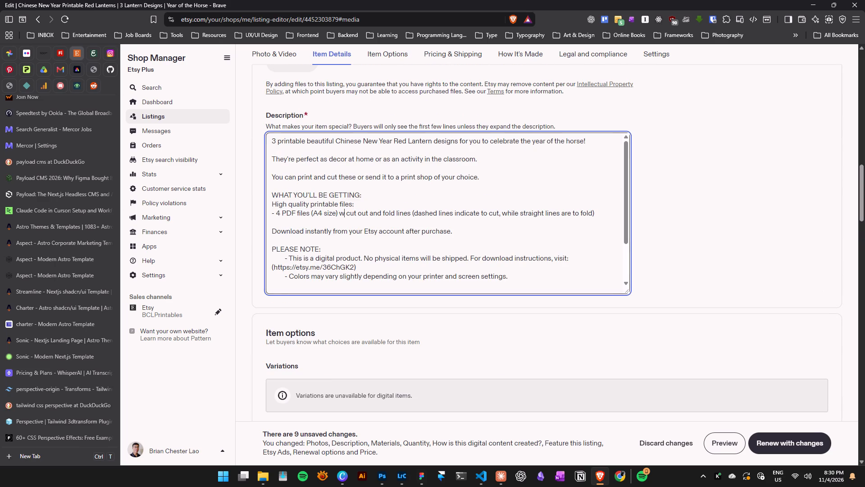
type("ith")
key("Right")
key("Right")
key("Right")
key("Right")
key("Right")
key("Right")
key("Right")
key("Right")
key("Right")
key("Right")
key("Right")
key("Right")
key("Right")
key("Right")
key("Right")
key("Right")
key("Right")
key("Right")
key("Right")
key("Right")
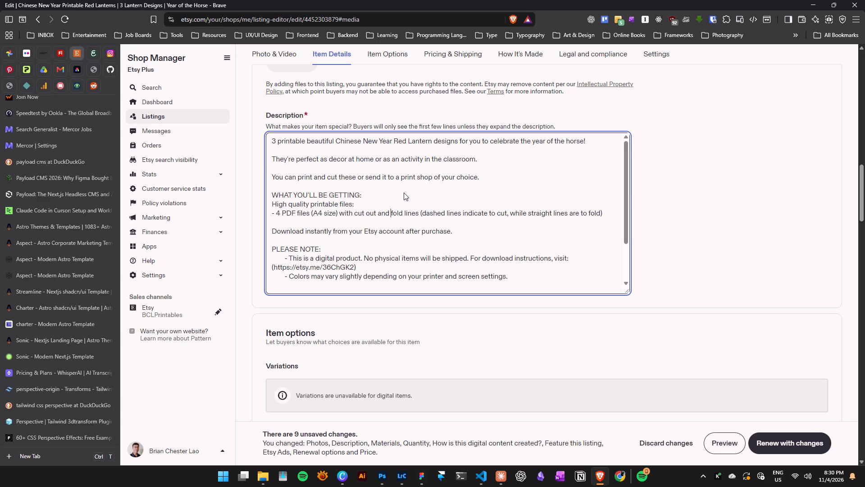
key("Right")
key("Right")
key("Right")
key("Right")
key("Right")
key("Right")
key("Right")
key("Right")
key("Right")
key("Right")
key("Right")
key("Right")
key("Right")
key("Right")
key("Right")
key("Right")
key("Right")
key("Right")
key("Right")
key("Right")
key("Left")
key("Right")
key("Right")
key("Right")
key("Right")
key("Right")
key("Right")
Insert "with interchangable handle designs" after "Red Lantern designs" in the description's opening sentence.
scroll(762, 167, "up", 2)
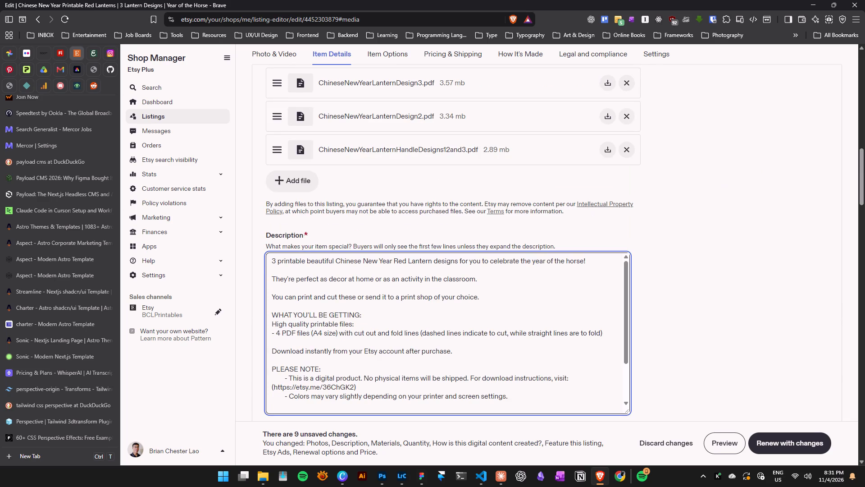
left_click(457, 262)
key("space")
type("with interchangable handkle")
key("BackSpace")
key("BackSpace")
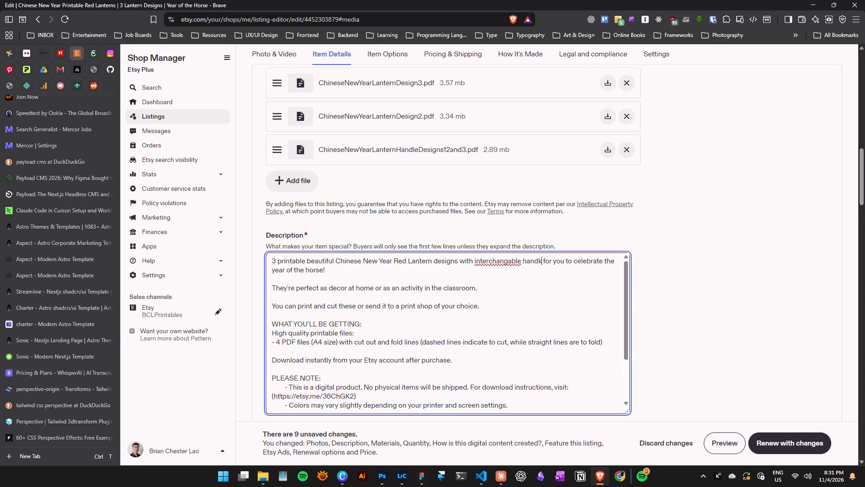
key("BackSpace")
type("le designs")
Change the spelling of "interchangable" to "interchangeble" in the description's opening sentence.
key("Left")
key("Left")
key("Left")
key("Left")
key("Left")
key("Left")
key("Left")
key("Left")
key("Left")
key("Left")
key("Left")
key("Left")
key("Left")
key("Left")
key("Left")
key("Left")
key("Left")
key("Left")
key("Left")
key("Left")
key("Left")
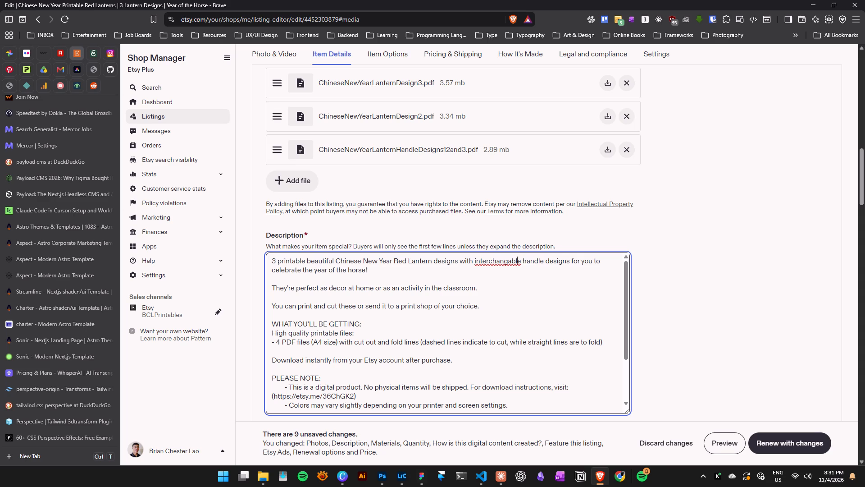
key("Right")
key("Right")
key("Right")
key("BackSpace")
key("e")
key("Right")
key("Right")
key("Right")
key("Right")
key("Right")
key("Right")
key("Right")
key("Right")
key("Right")
key("Right")
key("Right")
key("Right")
key("Right")
key("Right")
key("Right")
key("Right")
key("Right")
key("Right")
key("Right")
key("Right")
key("Right")
key("Right")
key("Right")
key("Right")
key("Right")
key("Right")
key("Right")
key("Right")
key("Right")
key("Right")
key("Right")
key("Right")
key("Right")
key("Right")
key("Right")
key("Right")
key("Right")
key("Right")
key("Right")
key("Right")
Replace "year of the horse" with "lunar new year" in the description's opening sentence, keeping "the" and the exclamation mark.
key("Right")
key("Right")
key("Right")
key("Right")
key("Right")
key("Right")
key("Right")
key("shift+Right")
key("shift+Right")
key("shift+Right")
key("shift+Right")
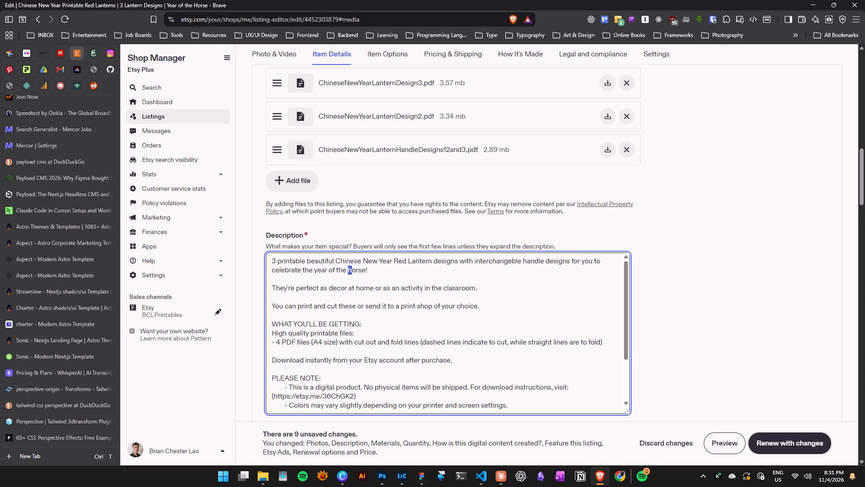
key("shift+Right")
key("BackSpace")
key("BackSpace")
key("BackSpace")
key("BackSpace")
key("BackSpace")
key("BackSpace")
key("BackSpace")
key("BackSpace")
key("BackSpace")
key("BackSpace")
key("BackSpace")
key("BackSpace")
key("BackSpace")
type("lu")
type("nar new year")
key("Right")
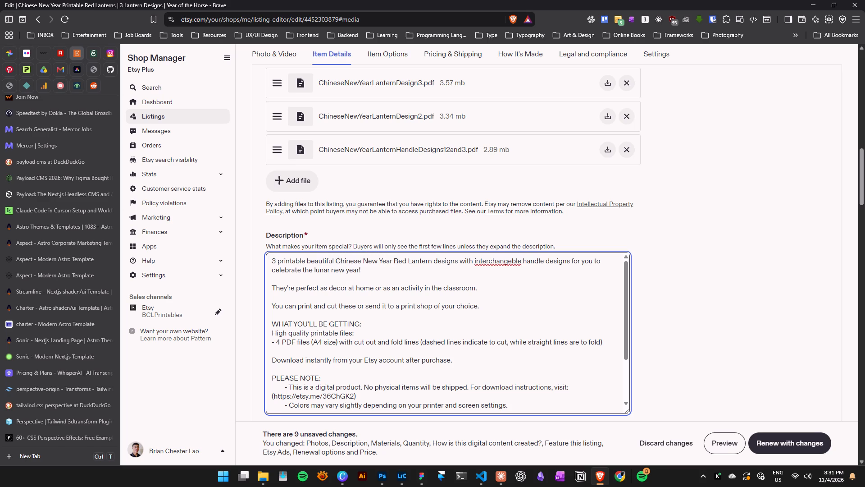
Proofread the rest of the description, from the sentence about decor and classroom activity down to the closing thank-you line.
key("Down")
key("Down")
key("Left")
key("Left")
key("Left")
key("Left")
key("Left")
key("Left")
key("Left")
key("Left")
key("Right")
key("Right")
key("Right")
key("Right")
key("Right")
key("Left")
key("Left")
key("Left")
key("Left")
key("Left")
key("Right")
key("Right")
key("Right")
key("Right")
key("Right")
key("Right")
key("Right")
key("Right")
key("Right")
key("Right")
key("Right")
key("Right")
key("Right")
key("Right")
key("Right")
key("Right")
key("Right")
key("Right")
key("Right")
key("Right")
key("Right")
key("Right")
key("Right")
key("Right")
key("Right")
key("Right")
key("Left")
key("Left")
key("Left")
key("Left")
key("Left")
key("Left")
key("Left")
key("Left")
key("Left")
key("Left")
key("Left")
key("Left")
key("Left")
key("Right")
key("Right")
key("Right")
key("Right")
key("Right")
key("Right")
key("Right")
key("Right")
key("Right")
key("Right")
key("Right")
key("Right")
key("Right")
key("Right")
key("Right")
key("Right")
key("Right")
key("Right")
key("Right")
key("Right")
key("Right")
scroll(489, 379, "down", 3)
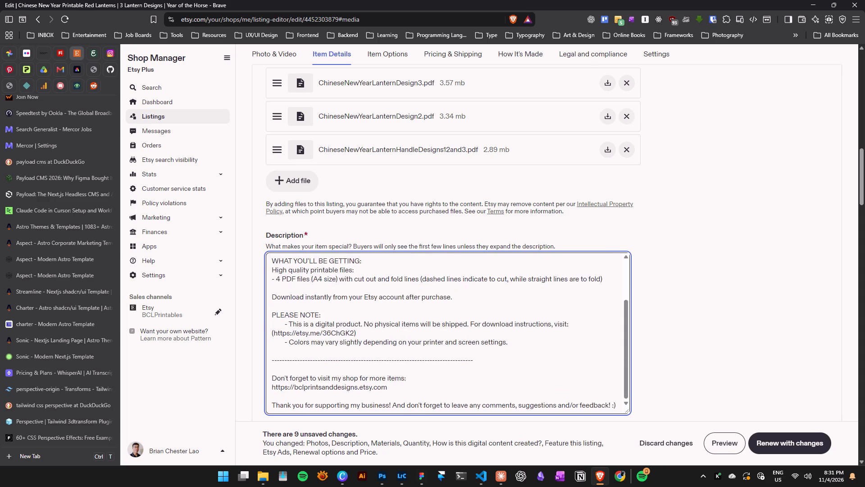
Remove all four existing lantern and handle PDFs from the listing's digital files.
scroll(497, 371, "up", 3)
scroll(732, 259, "up", 3)
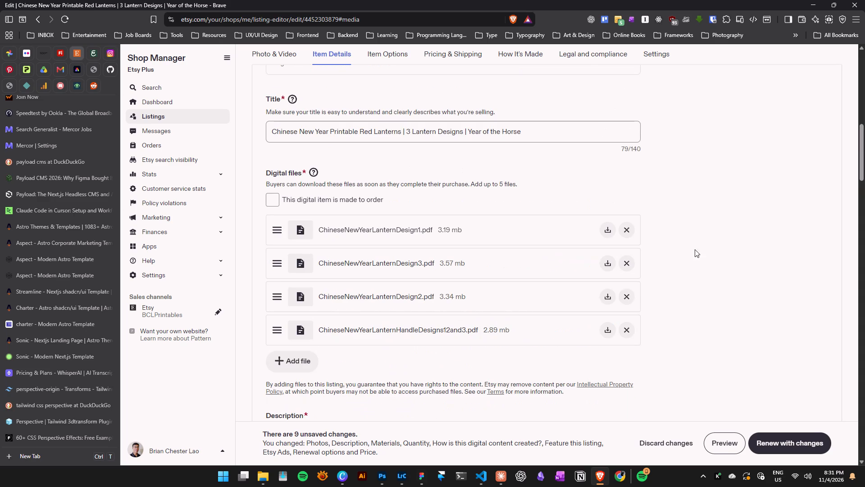
left_click(627, 227)
left_click(627, 228)
left_click(627, 228)
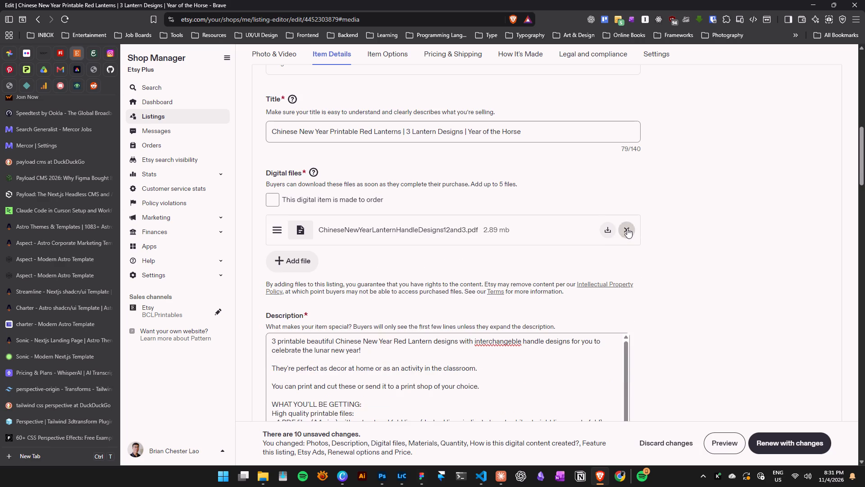
left_click(627, 228)
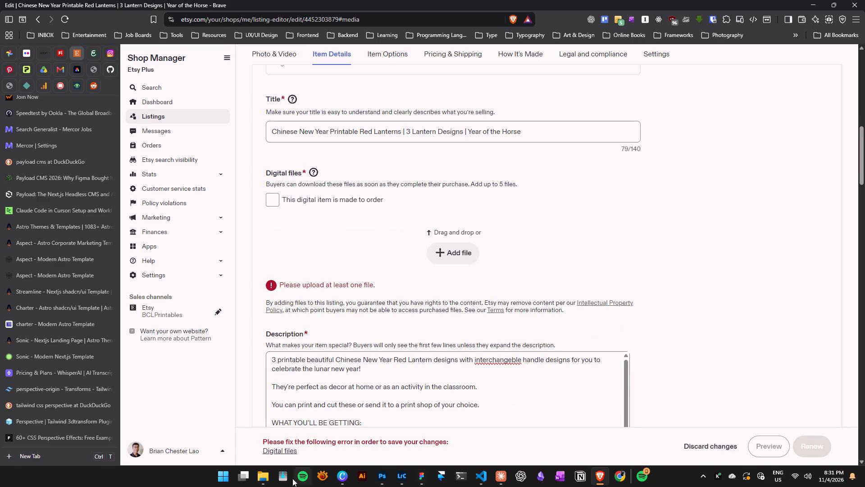
Upload Chinese_New_Year_Lantern-1.pdf, -2.pdf, -3.pdf and Chinese_New_Year_Lantern_Handles-1_2_and_3.pdf from the Downloads folder as the listing's digital files.
left_click(270, 476)
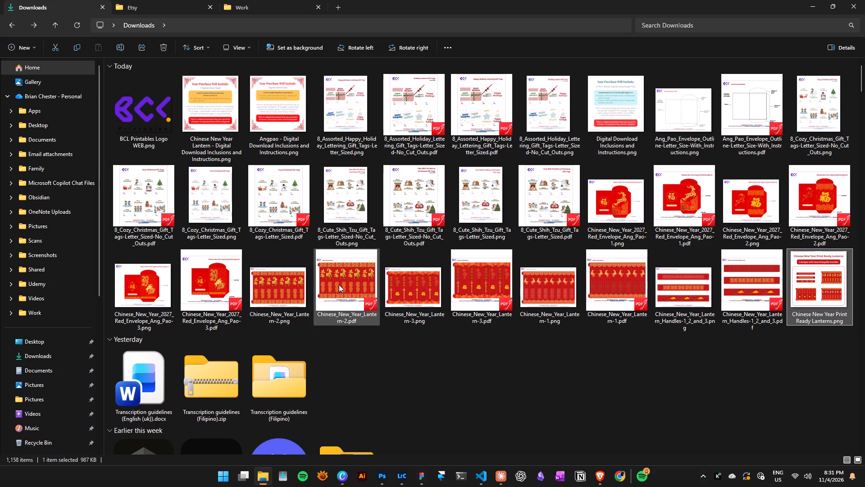
left_click(369, 284)
left_click(478, 280, "ctrl")
left_click(611, 289, "ctrl")
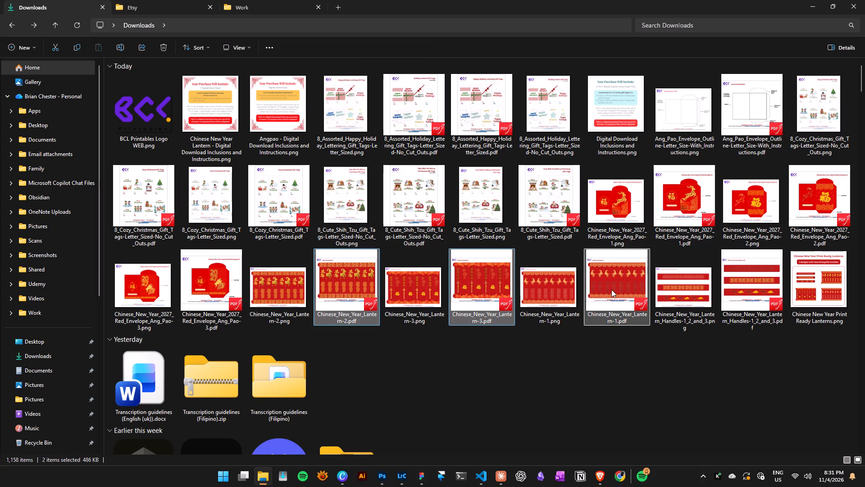
left_click(740, 290, "ctrl")
left_click_drag(337, 282, 597, 481)
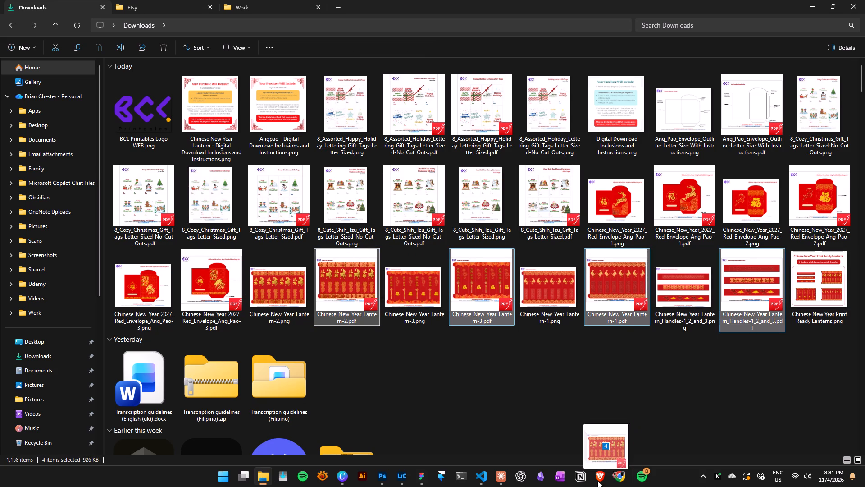
left_click_drag(597, 481, 388, 246)
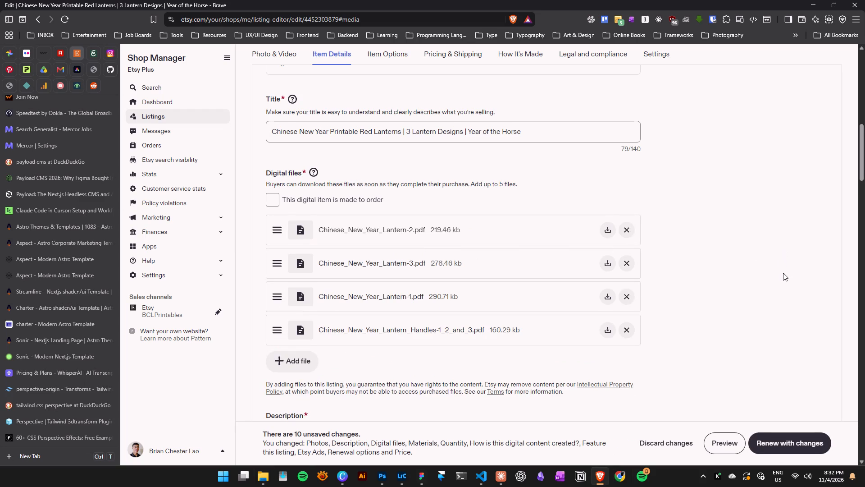
Mark the listing's Set attribute as Yes in the item options.
scroll(783, 273, "up", 3)
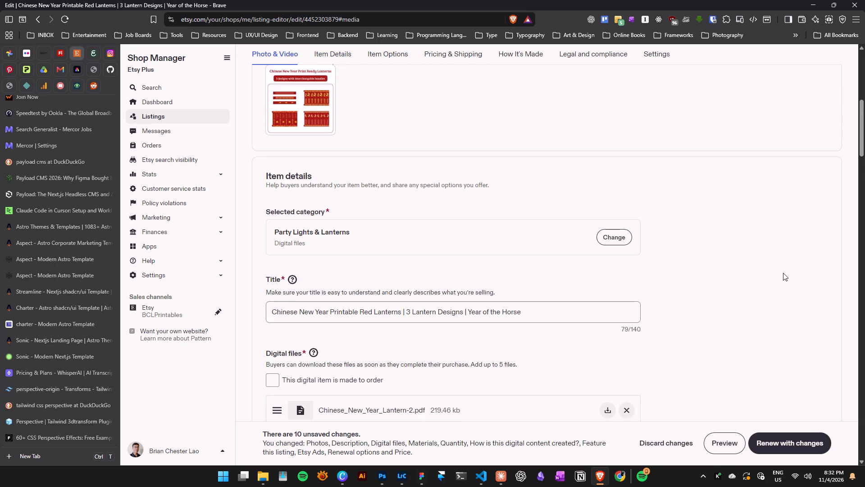
scroll(783, 273, "down", 20)
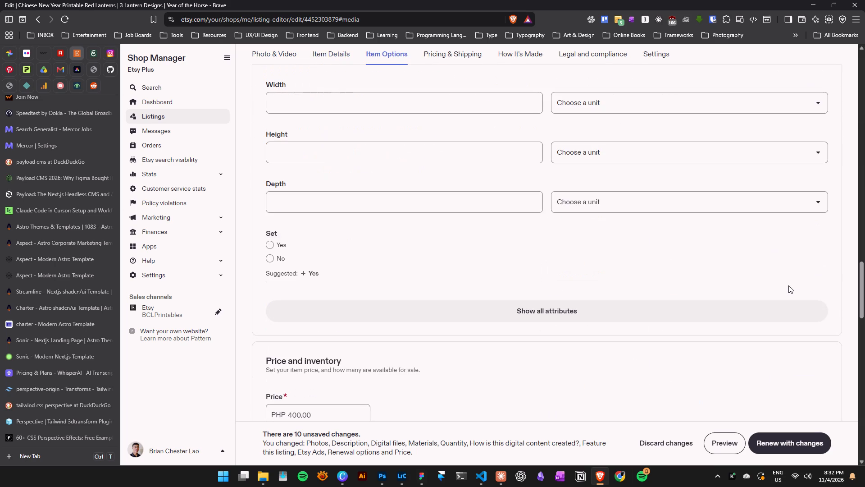
left_click(270, 249)
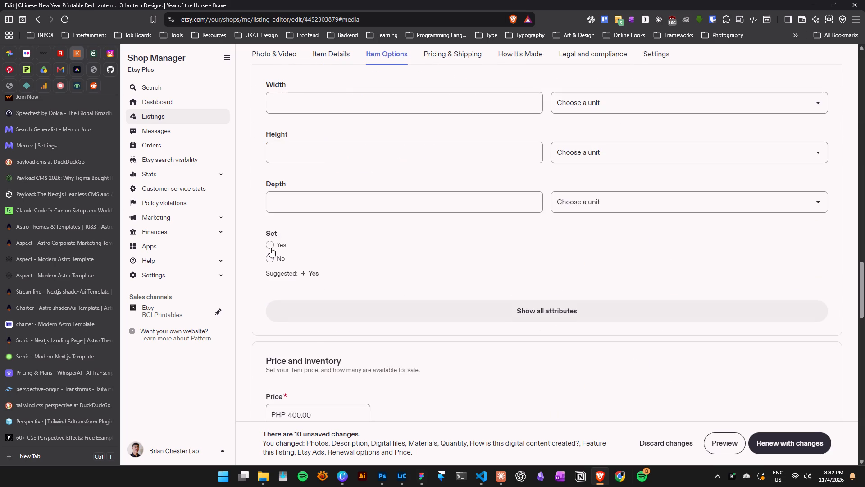
left_click(270, 246)
Review the whole listing, checking attributes, price and inventory, production details, settings, description, digital files and photos.
scroll(621, 263, "up", 1)
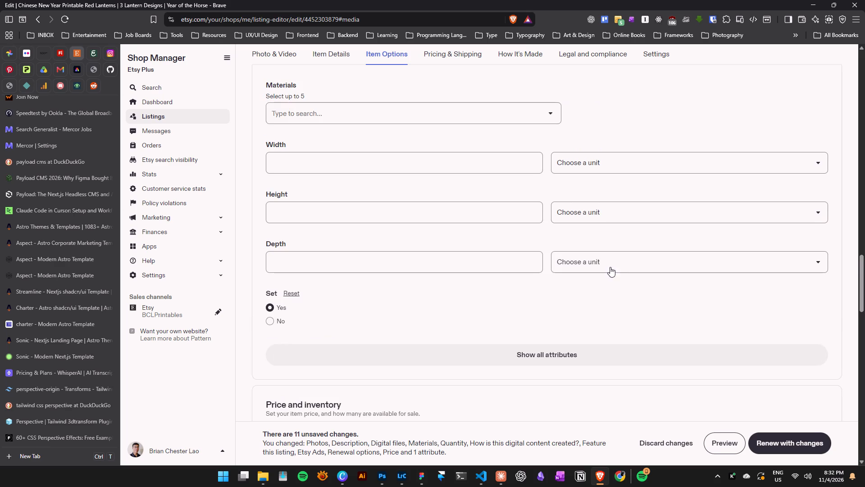
scroll(560, 311, "down", 2)
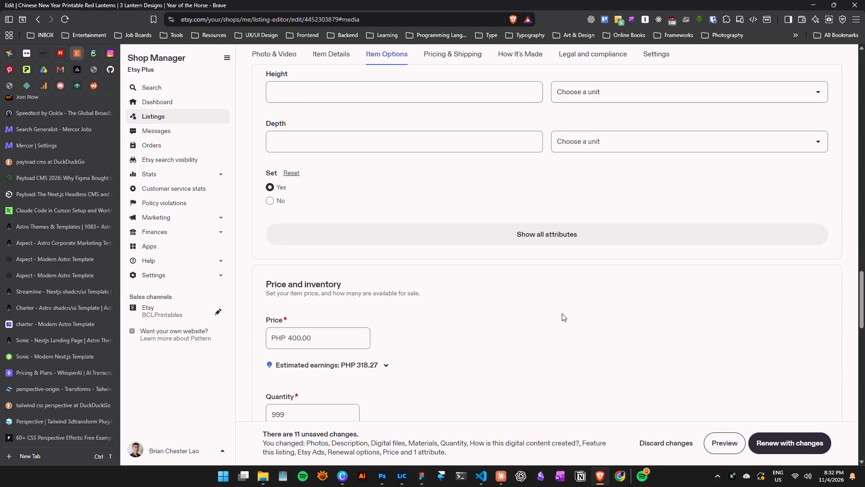
scroll(563, 325, "down", 5)
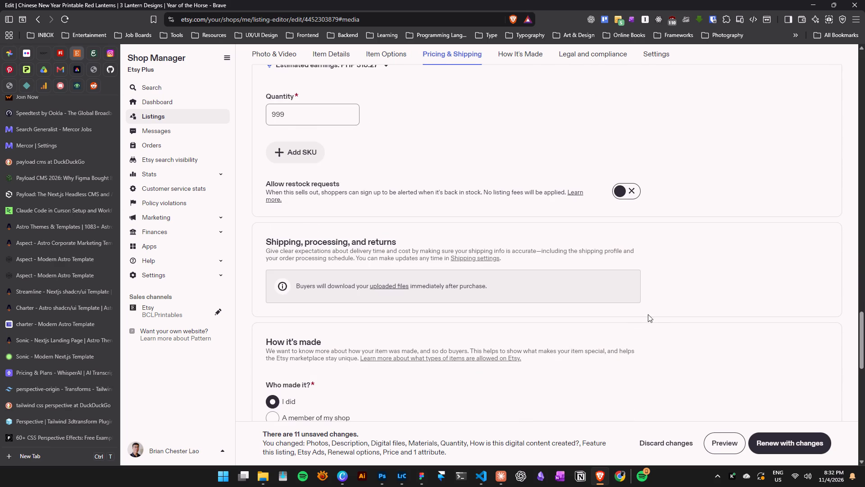
scroll(713, 282, "down", 5)
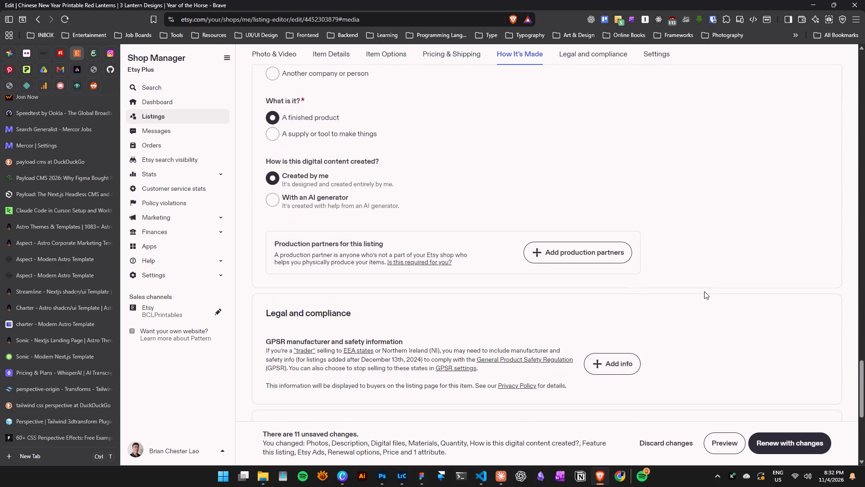
scroll(704, 291, "down", 2)
scroll(817, 261, "down", 4)
scroll(818, 263, "up", 2)
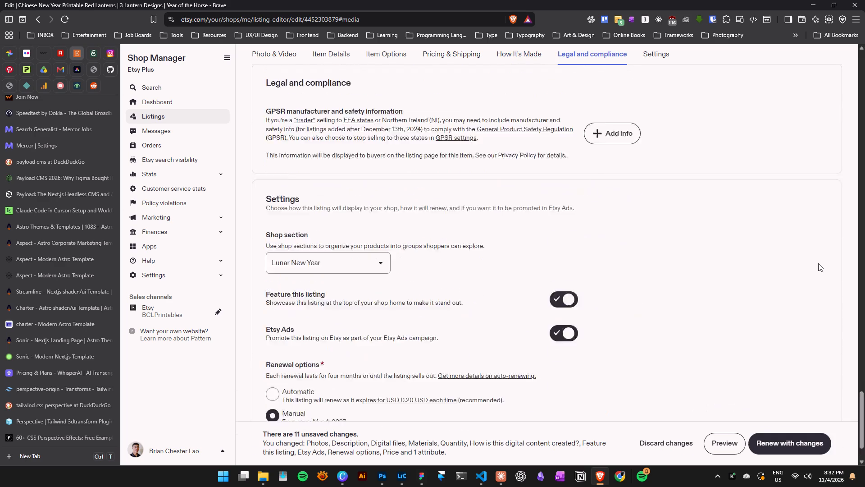
scroll(818, 263, "up", 20)
scroll(818, 263, "up", 8)
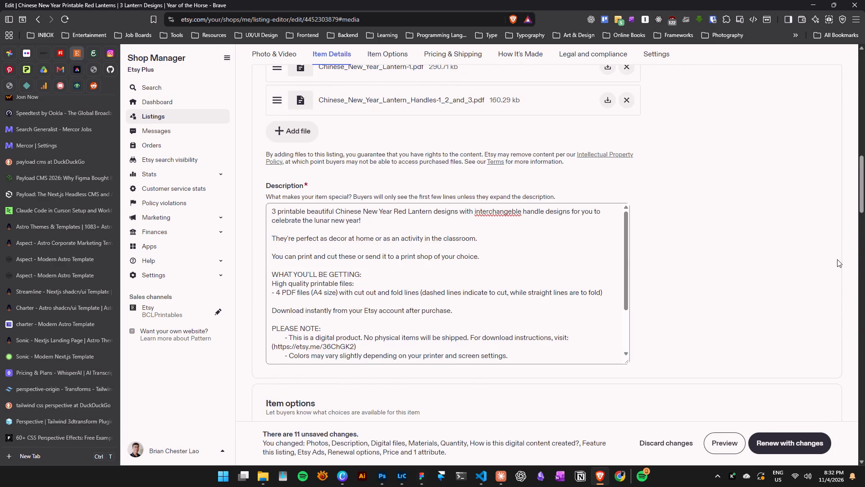
scroll(837, 259, "up", 14)
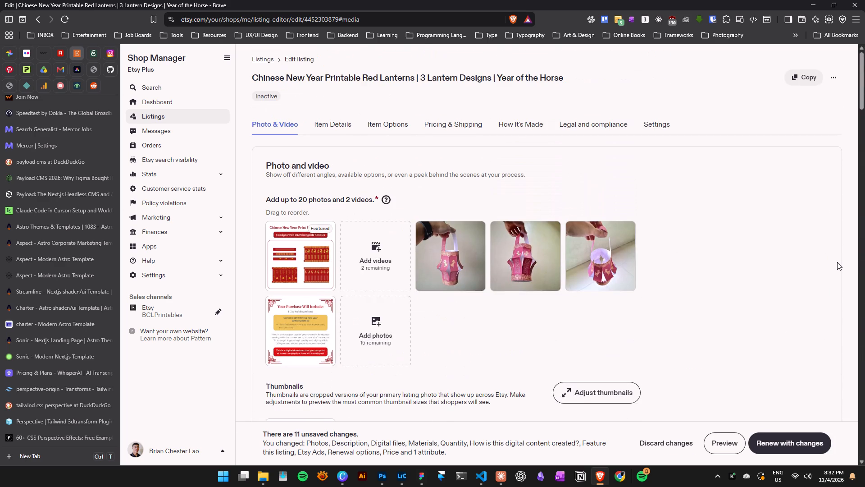
scroll(837, 262, "up", 1)
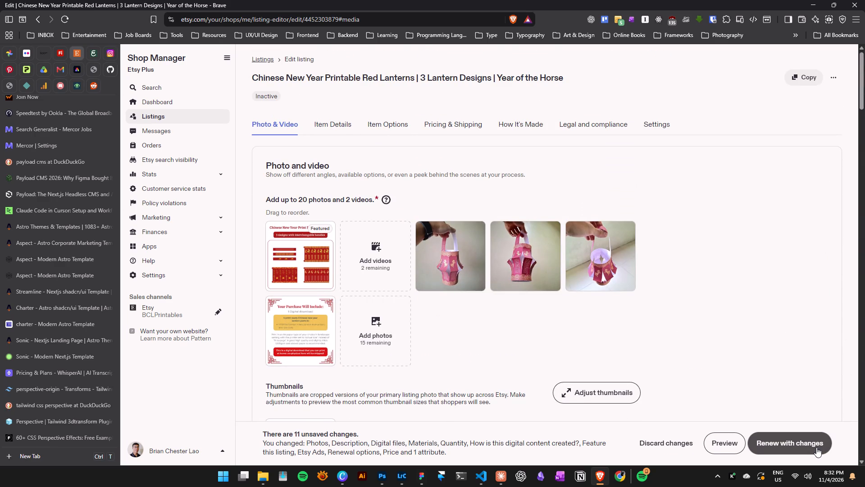
Renew the listing with all its changes, keeping manual renewal and the quantity of 999.
left_click(816, 447)
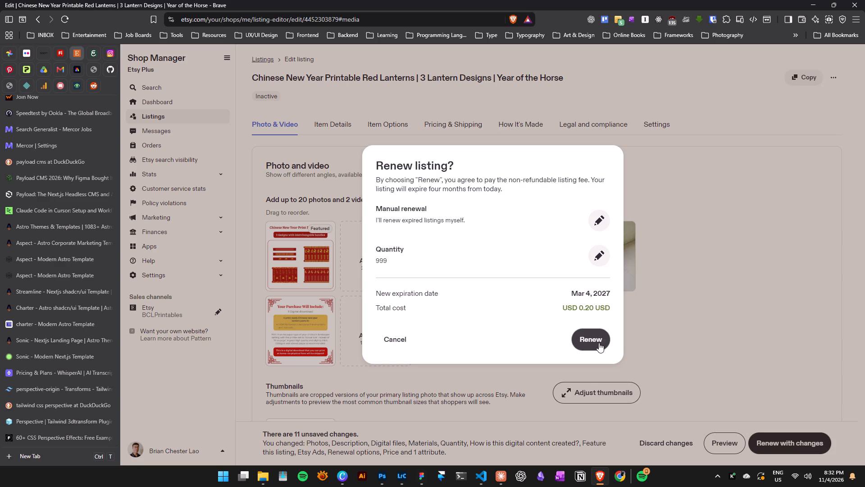
left_click(596, 343)
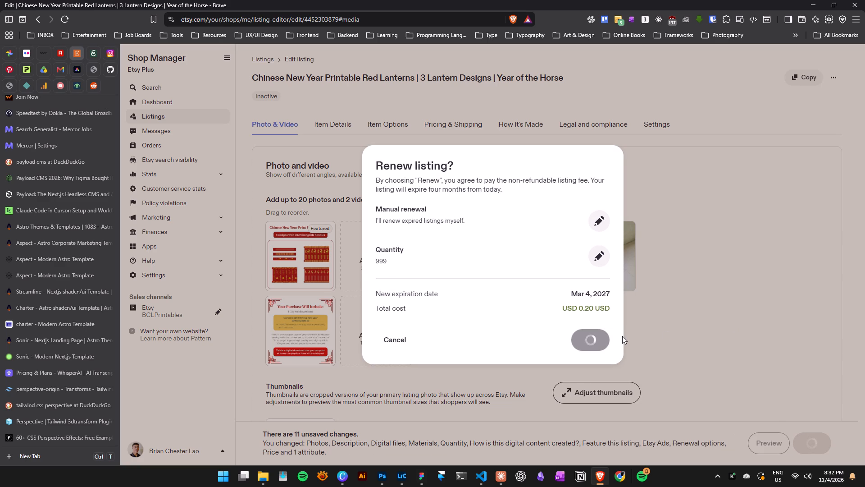